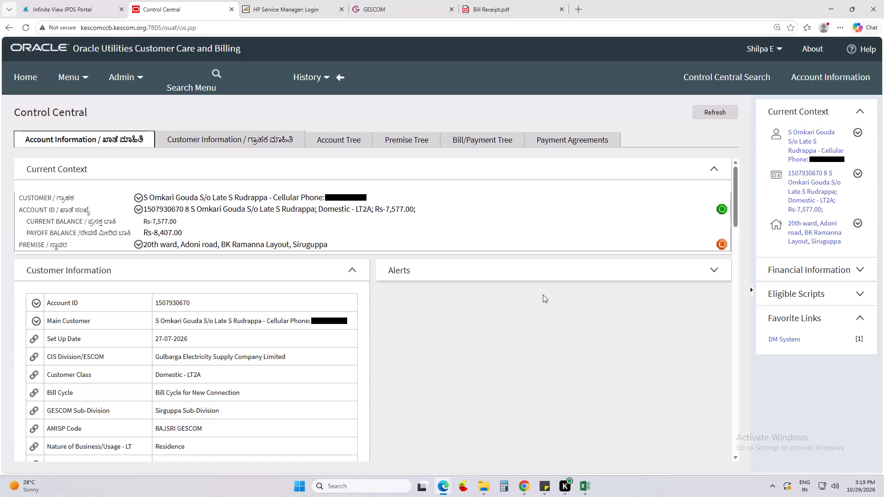
In the Excel workbook, enter the adjacent consumer's RR number in cell B1 and copy the looked-up account ID from B2.
scroll(599, 273, "down", 3)
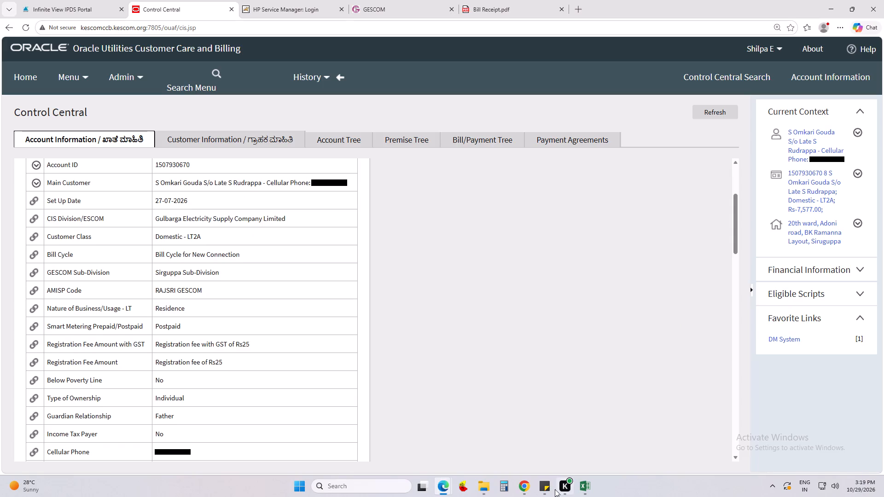
left_click(589, 485)
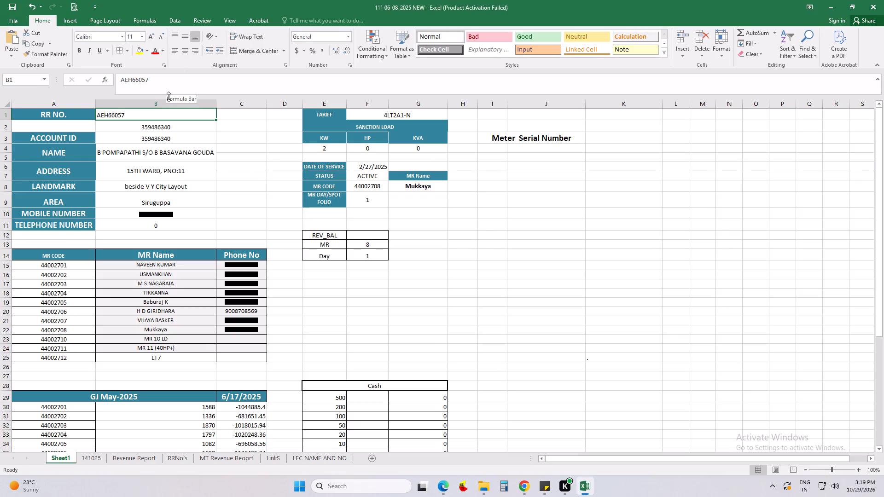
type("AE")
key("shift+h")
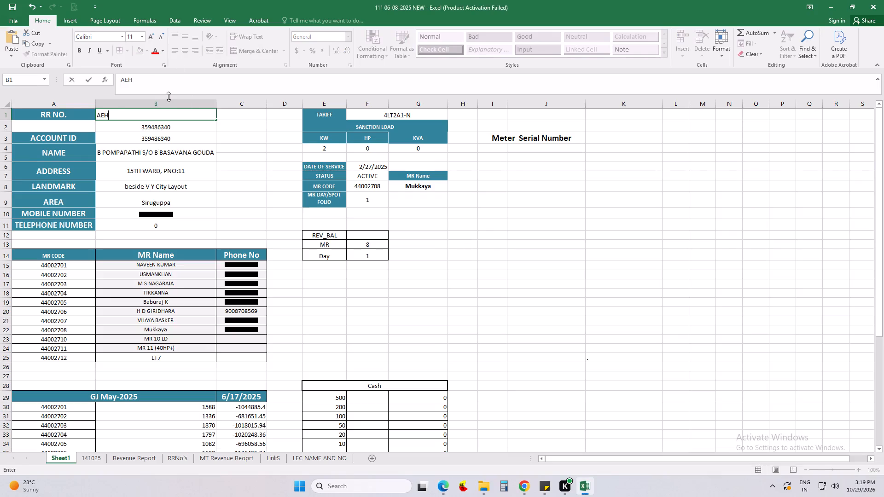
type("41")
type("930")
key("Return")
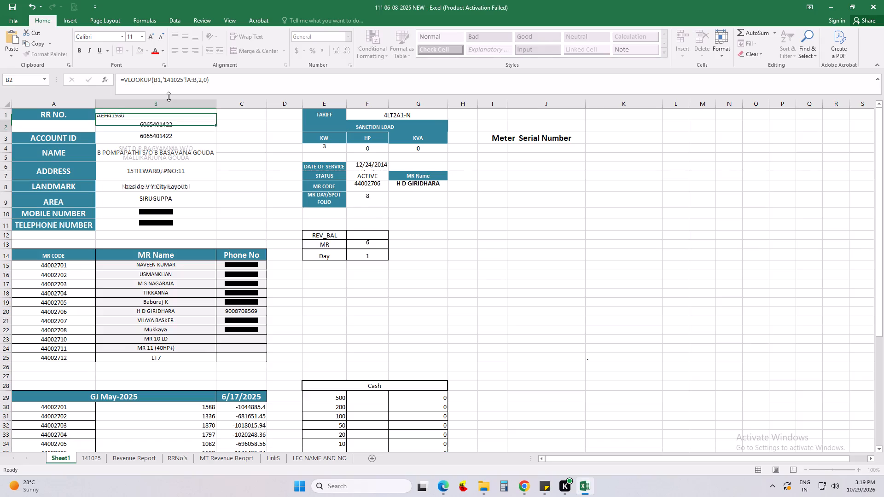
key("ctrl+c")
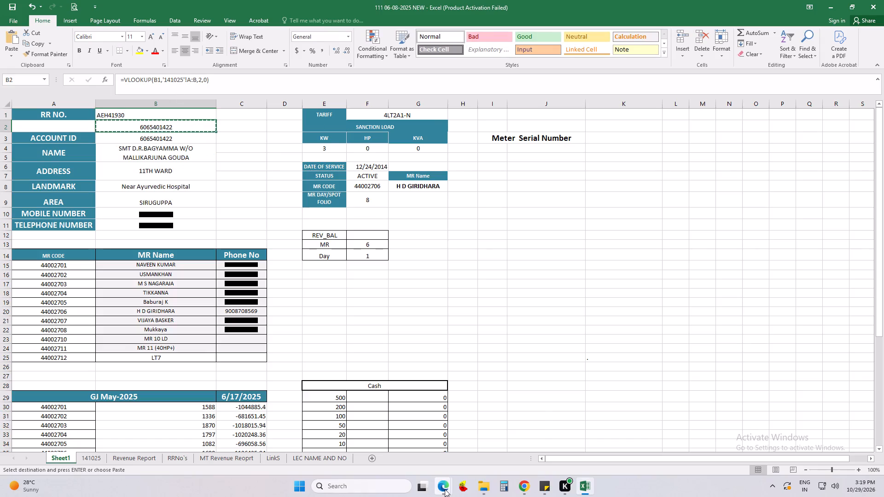
Switch back to Oracle Utilities in Edge and open the case query for the current customer's premise.
left_click(426, 458)
left_click(860, 224)
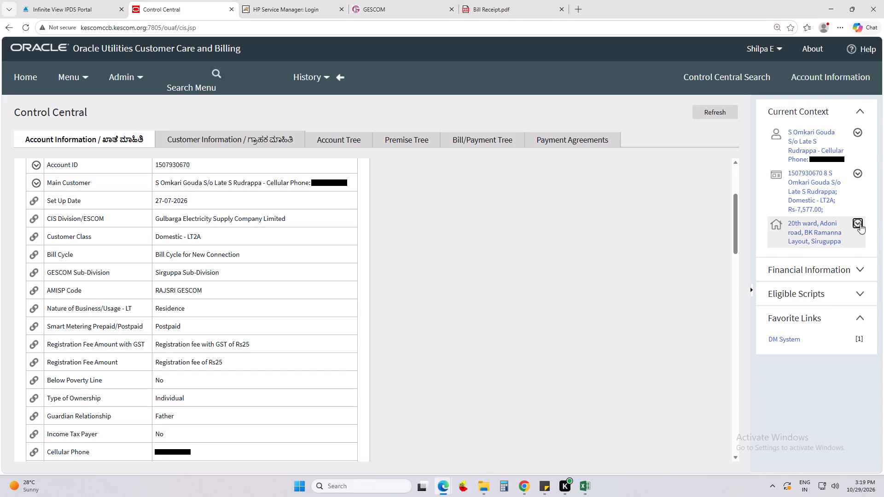
left_click(753, 250)
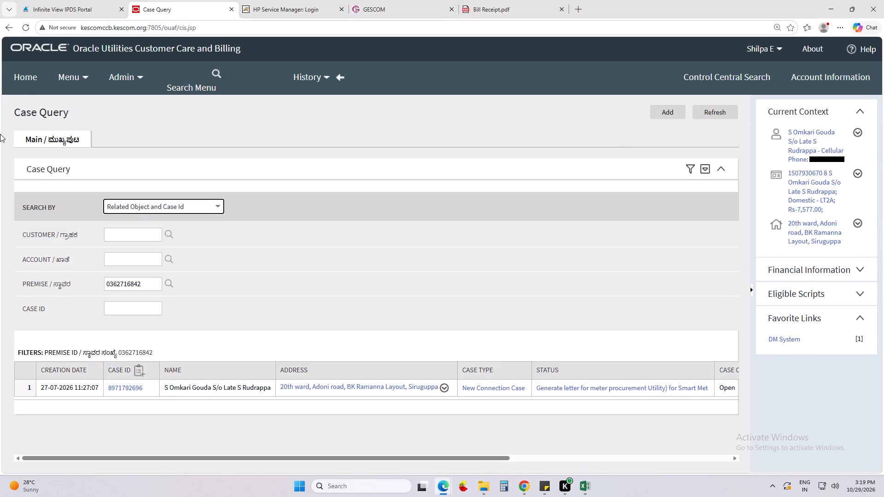
Search Control Central for the temporary LT7A applicant's account ID and open the New Connection case from the premise's case query.
left_click(25, 84)
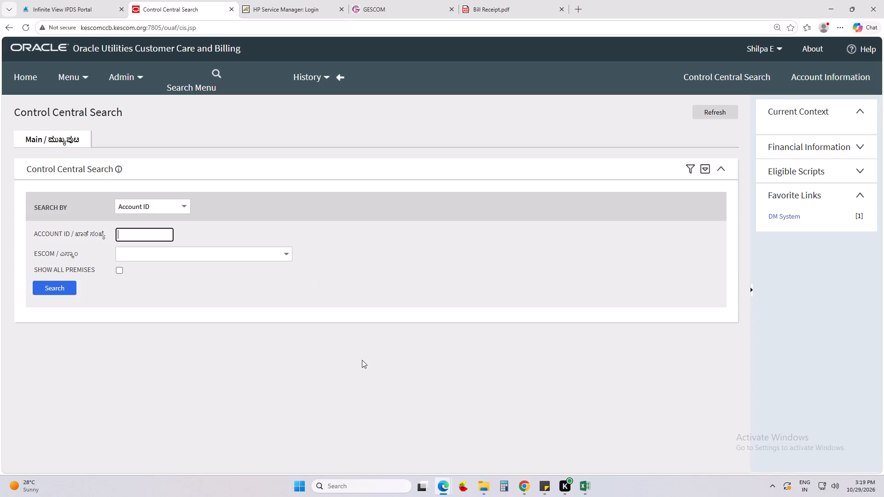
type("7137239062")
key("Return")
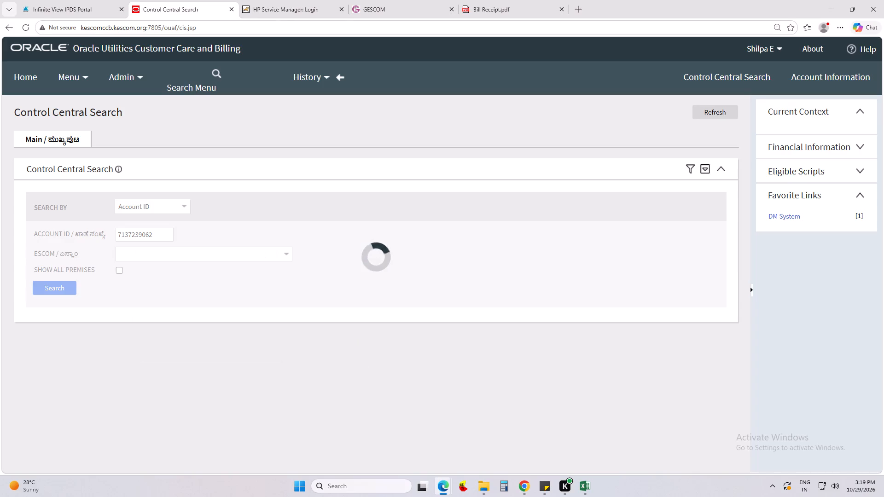
scroll(355, 252, "up", 4)
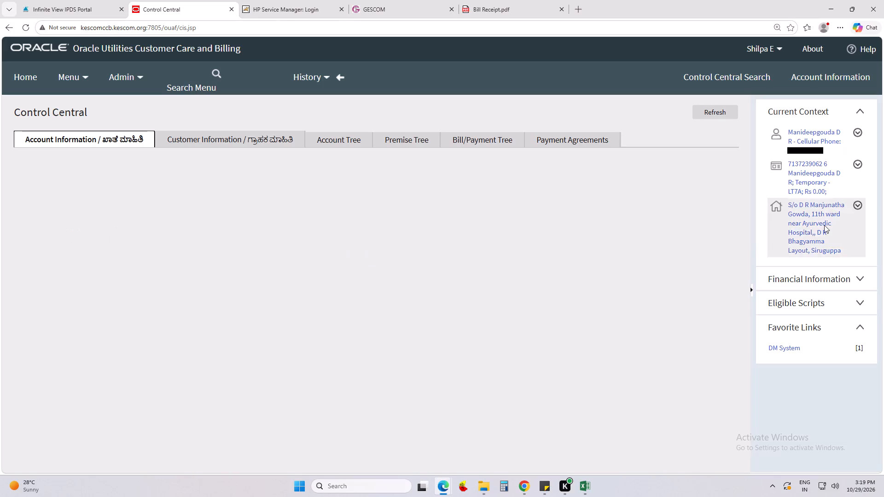
left_click(856, 208)
left_click(752, 230)
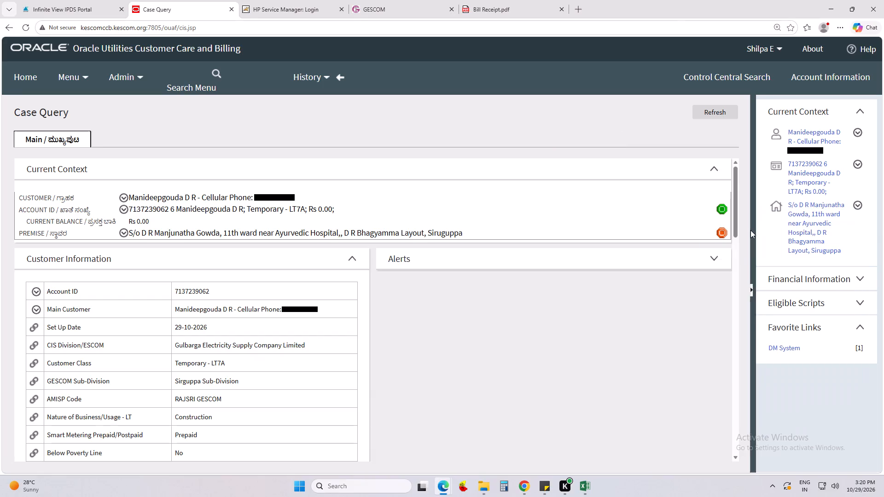
left_click(148, 403)
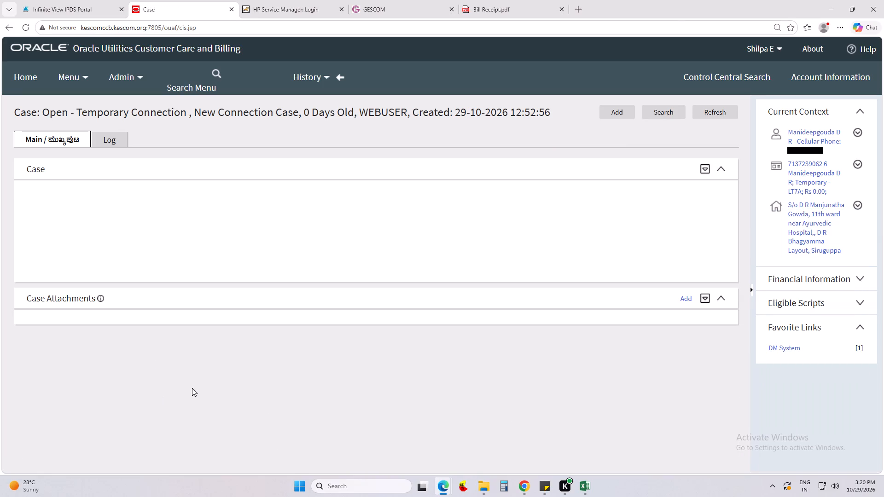
Start Create FA for field Survey and save its required characteristics with the copied adjacent account ID and field inspection date 29-10-2026.
left_click(521, 227)
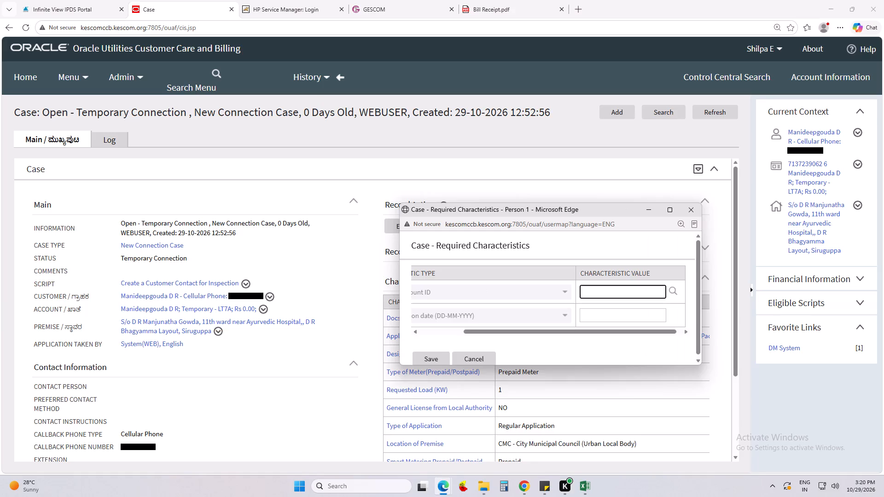
key("ctrl+v")
key("Tab")
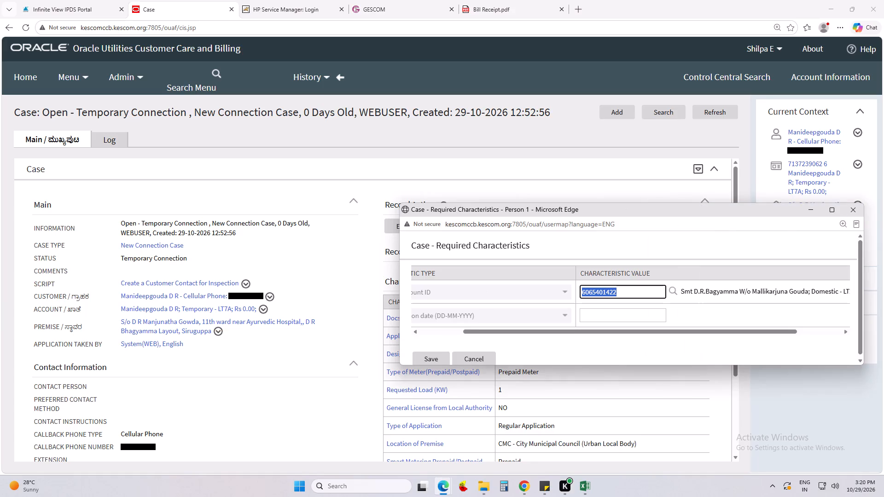
left_click(648, 315)
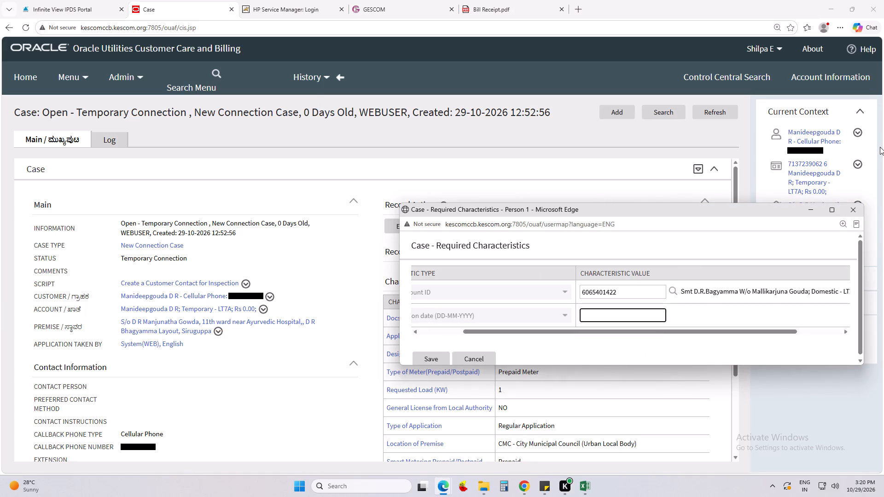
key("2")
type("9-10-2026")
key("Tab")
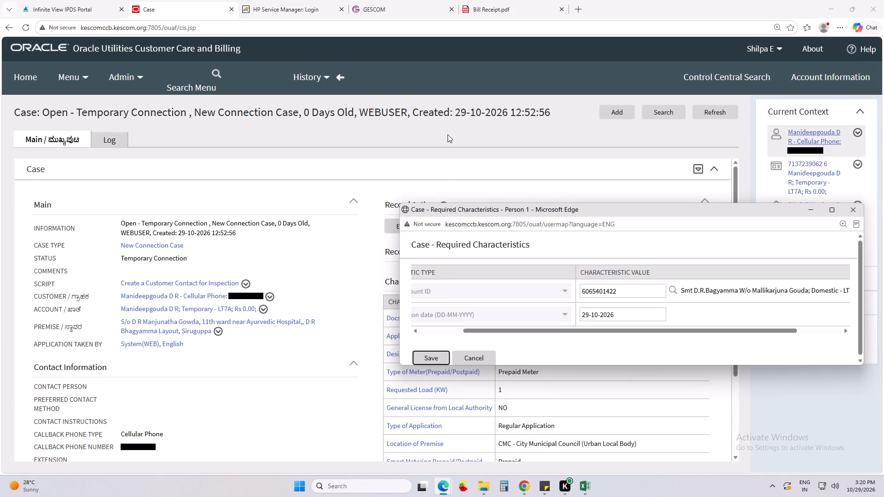
left_click(536, 337)
scroll(536, 337, "down", 1)
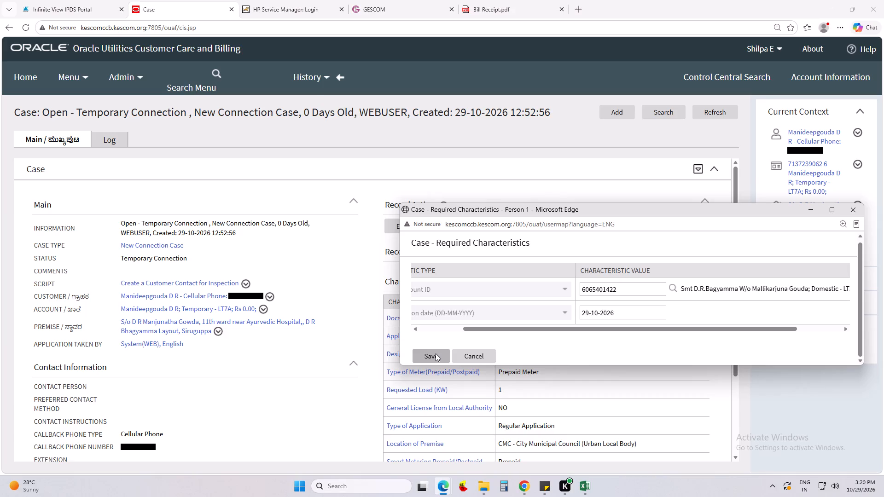
left_click(540, 345)
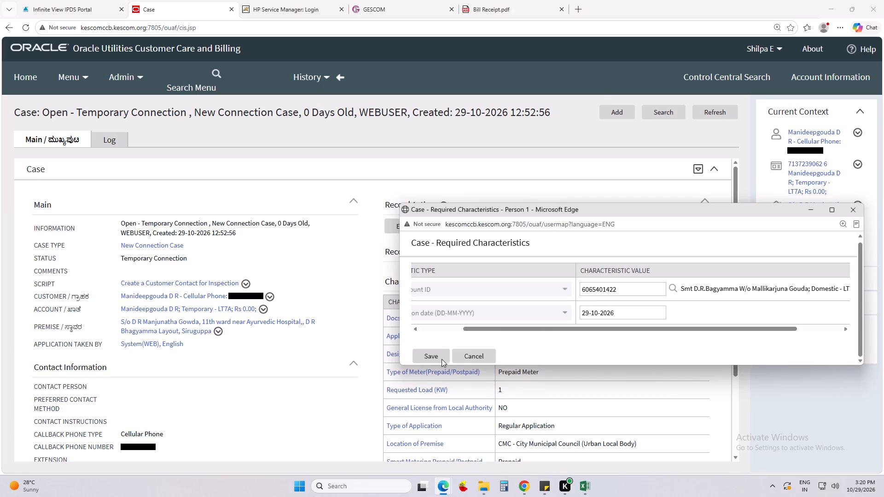
left_click(435, 351)
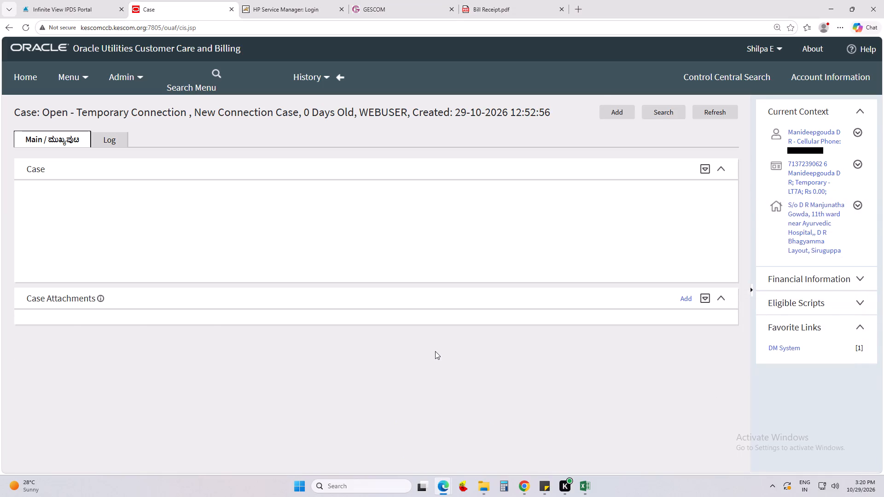
Run Create FA for field Survey on the temporary connection case.
left_click(550, 224)
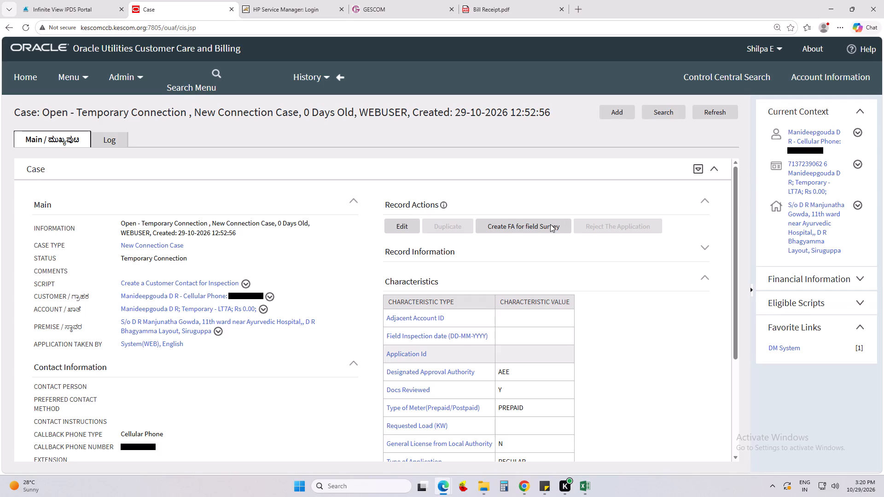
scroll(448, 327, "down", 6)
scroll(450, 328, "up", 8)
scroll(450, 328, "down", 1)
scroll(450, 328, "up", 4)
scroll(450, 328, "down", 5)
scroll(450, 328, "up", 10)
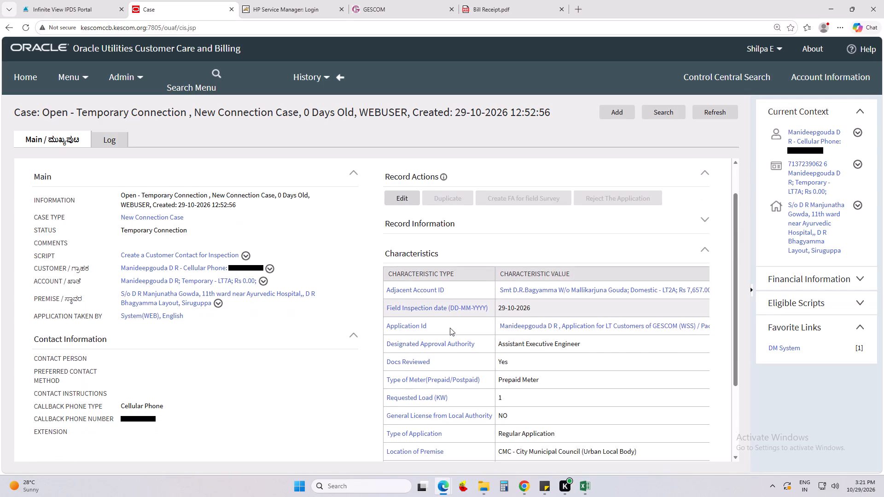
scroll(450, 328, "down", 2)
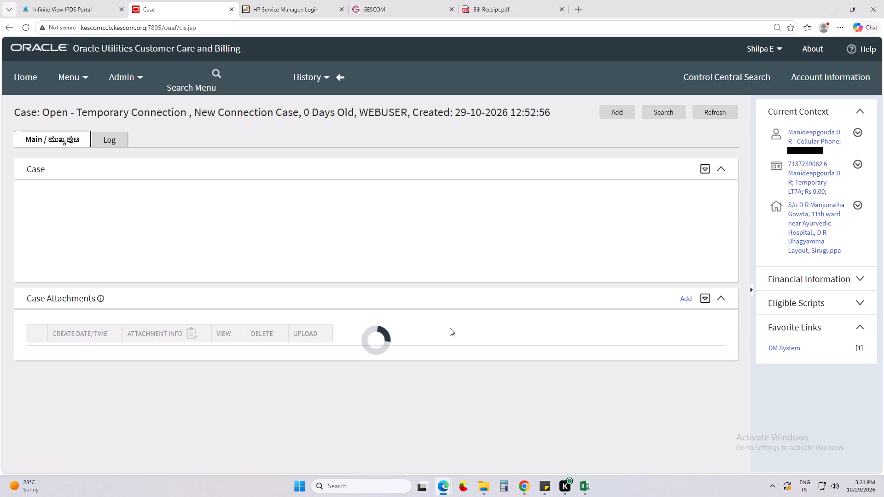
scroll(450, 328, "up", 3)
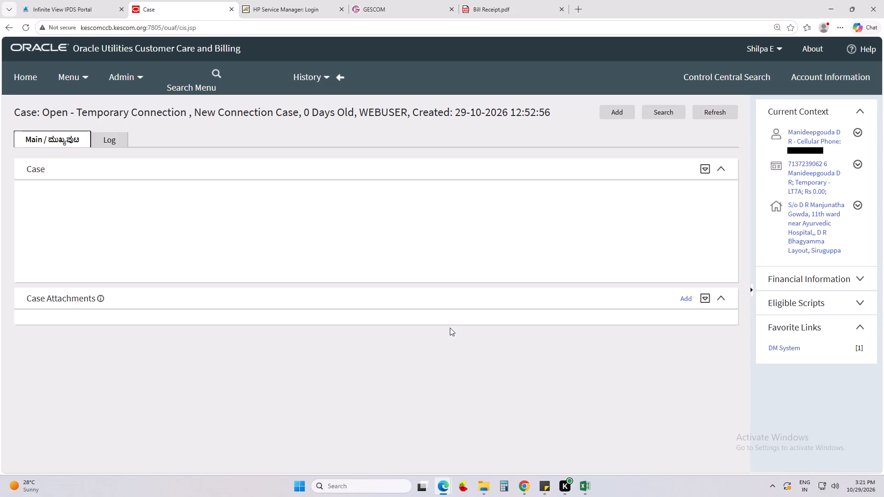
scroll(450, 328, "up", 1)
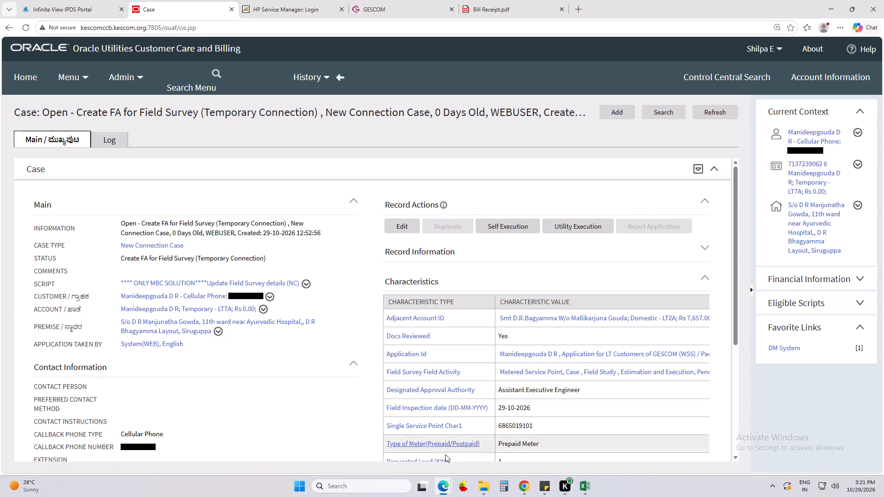
Switch to the Estimates portal in the InPrivate window and search for the temporary connection applicant's account ID.
left_click(462, 467)
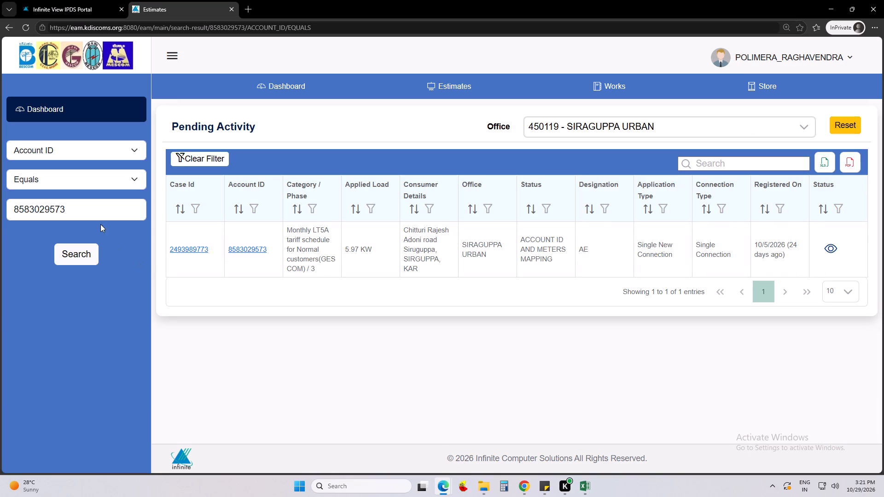
double_click(87, 206)
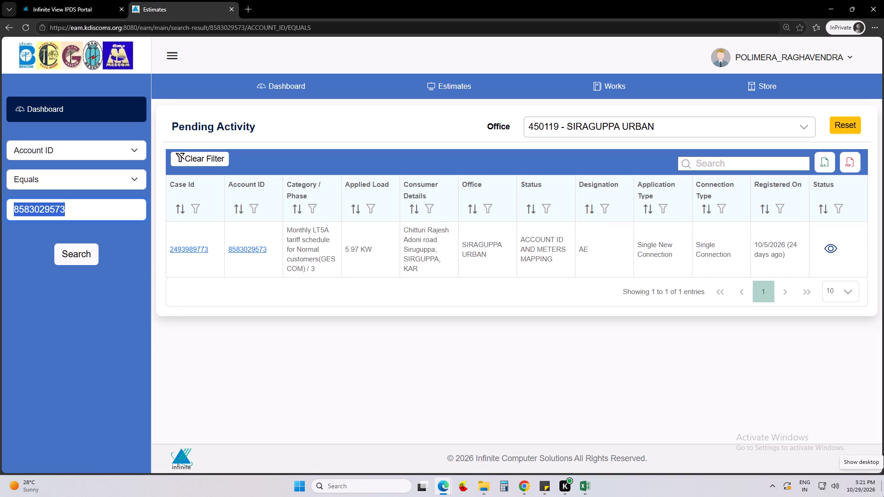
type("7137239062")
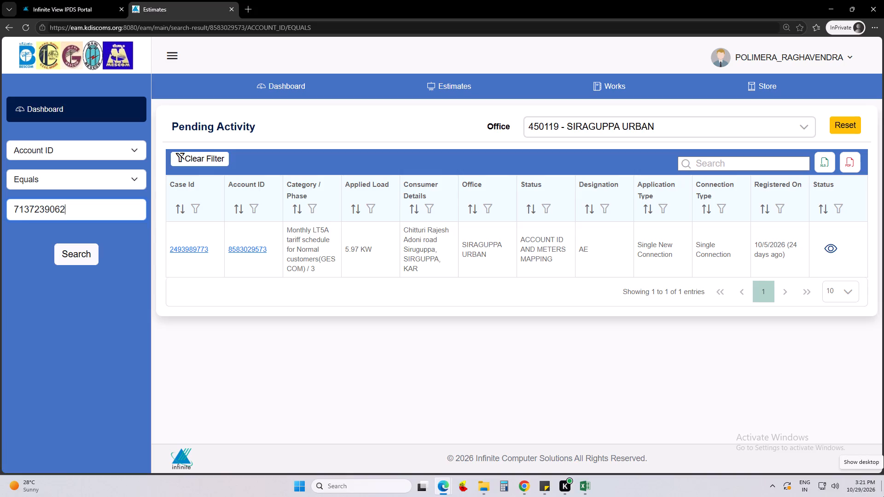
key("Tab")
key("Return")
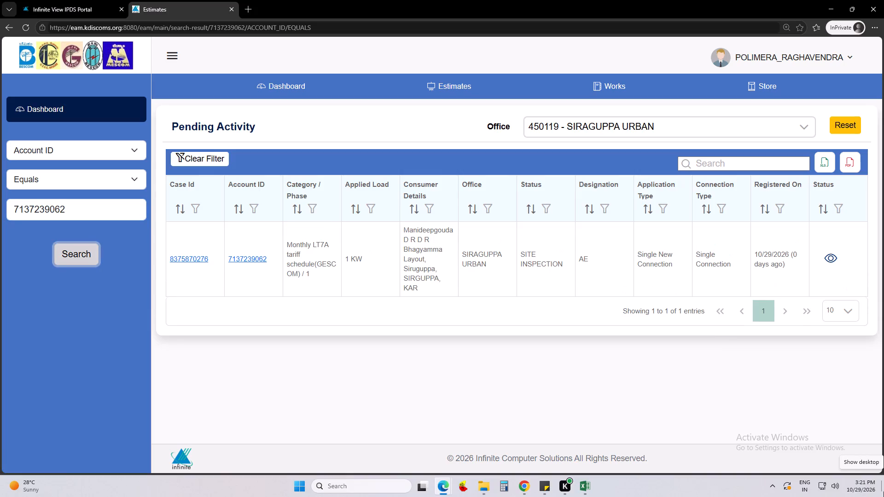
Open the applicant's Site Inspection form and advance from Consumer Details to Premises Inspection.
left_click(262, 261)
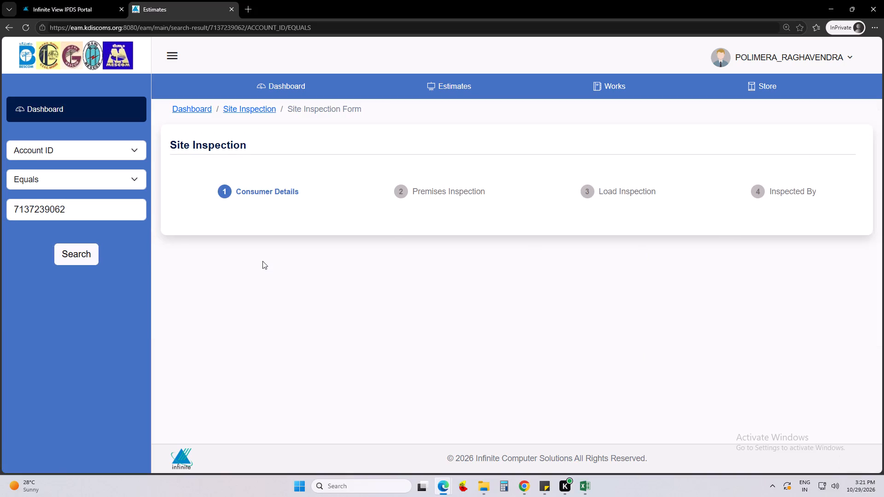
scroll(640, 353, "down", 6)
left_click(808, 390)
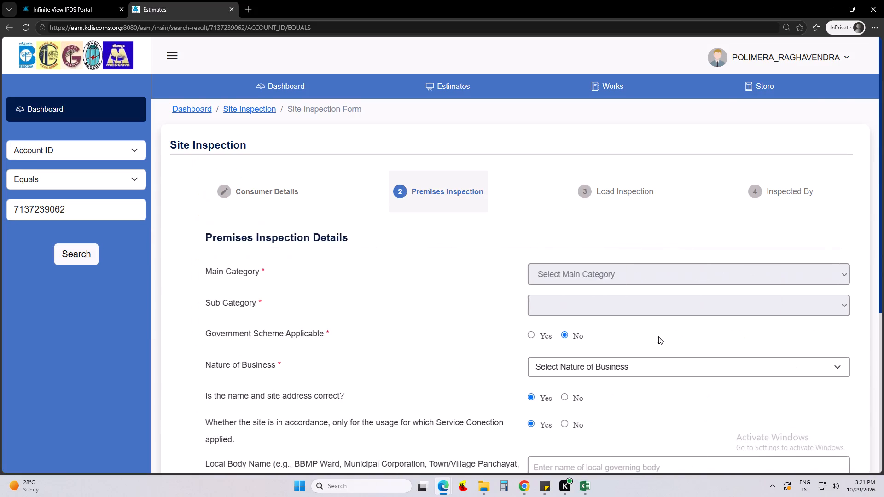
Set the nature of business to CONSTRUCTION in the Premises Inspection details.
scroll(608, 327, "down", 2)
left_click(553, 280)
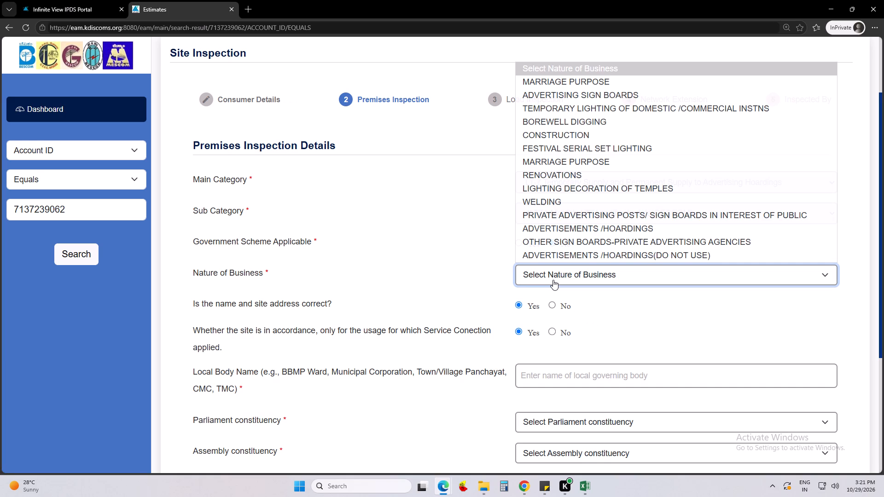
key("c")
key("Return")
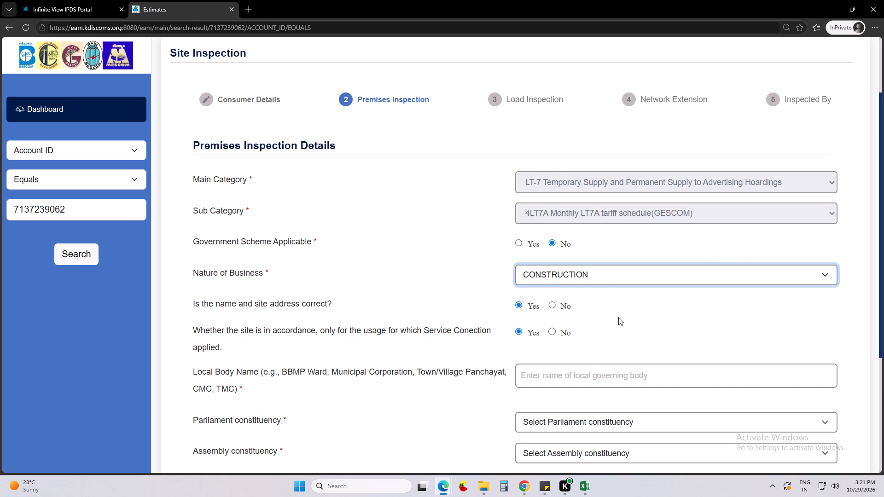
Enter cmc as the local body name, with Koppal as parliament constituency and Siruguppa (ST) as assembly constituency.
left_click(582, 374)
left_click(562, 412)
left_click(551, 428)
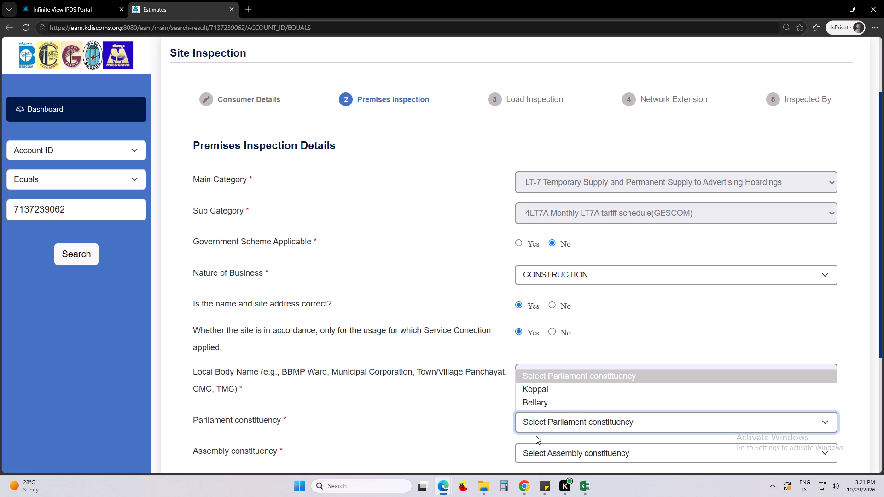
left_click(544, 390)
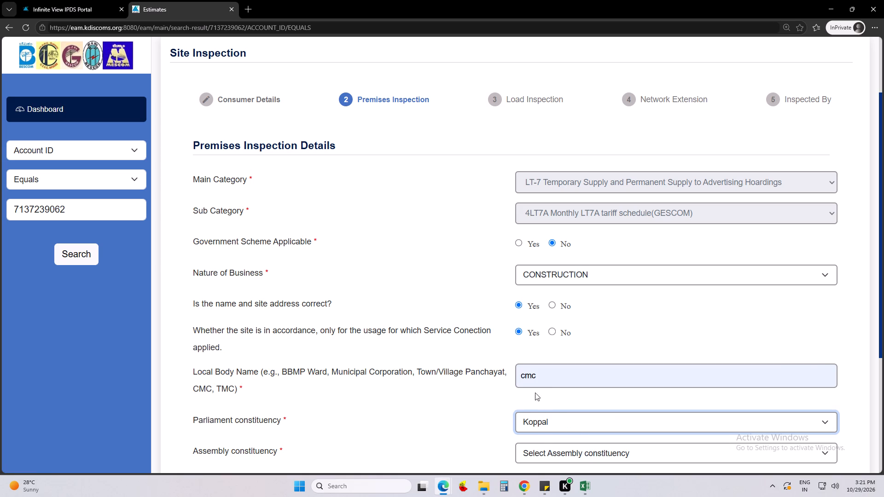
left_click(508, 401)
scroll(597, 394, "down", 2)
left_click(550, 366)
left_click(561, 390)
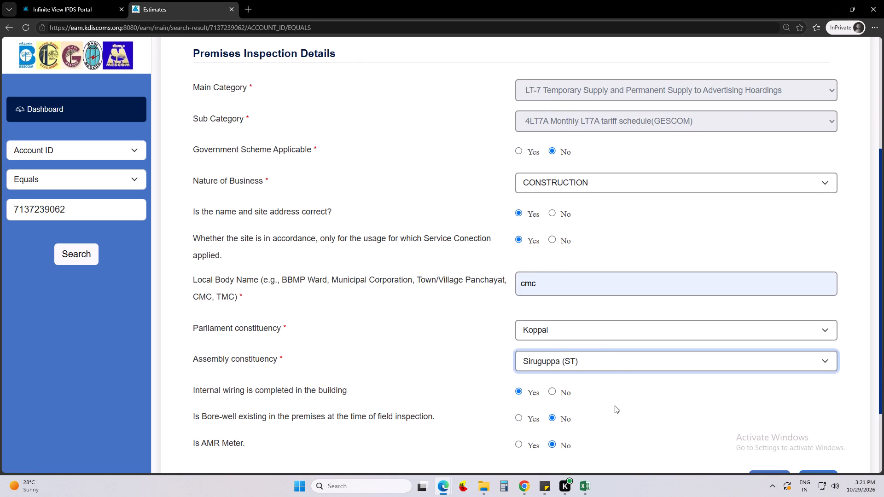
Answer No to internal wiring being completed in the building and advance to Load Inspection.
left_click(557, 395)
left_click(611, 393)
left_click(554, 388)
left_click(622, 395)
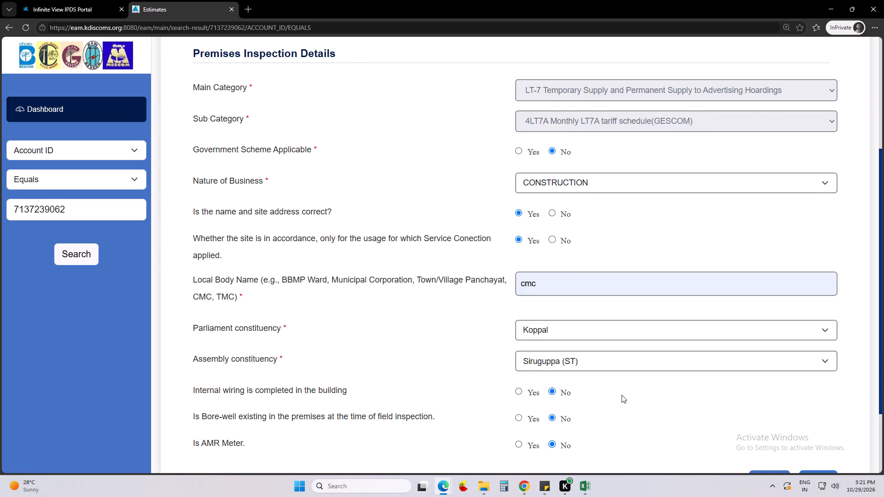
scroll(622, 399, "down", 3)
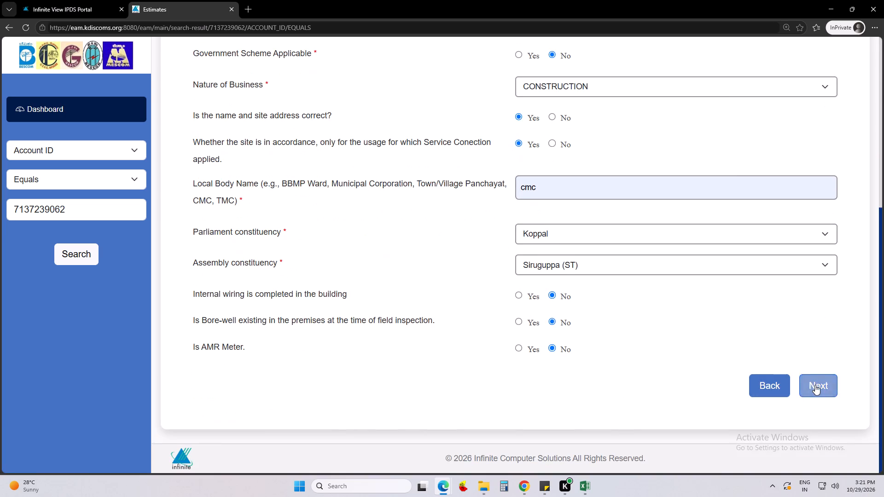
left_click(815, 385)
Enter 0 existing floors and 0 new floors, and set Stilt Floor Available to No.
left_click(585, 271)
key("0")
key("Tab")
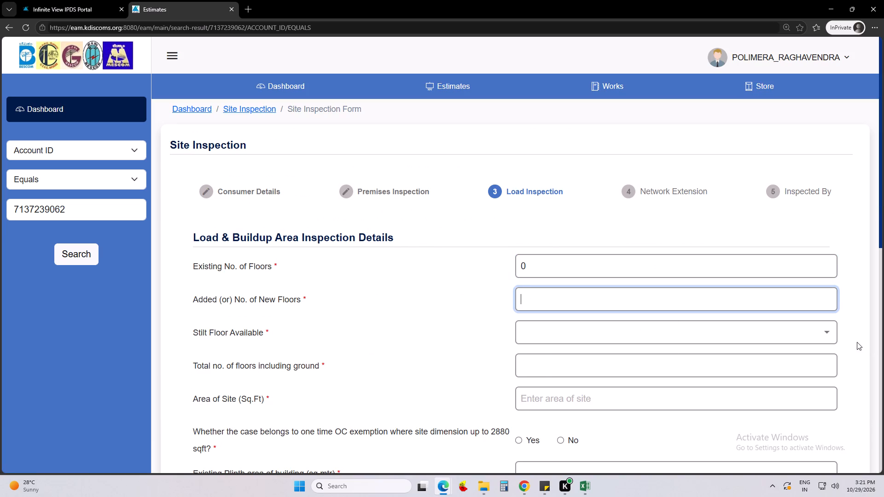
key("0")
key("Tab")
key("Down")
key("Down")
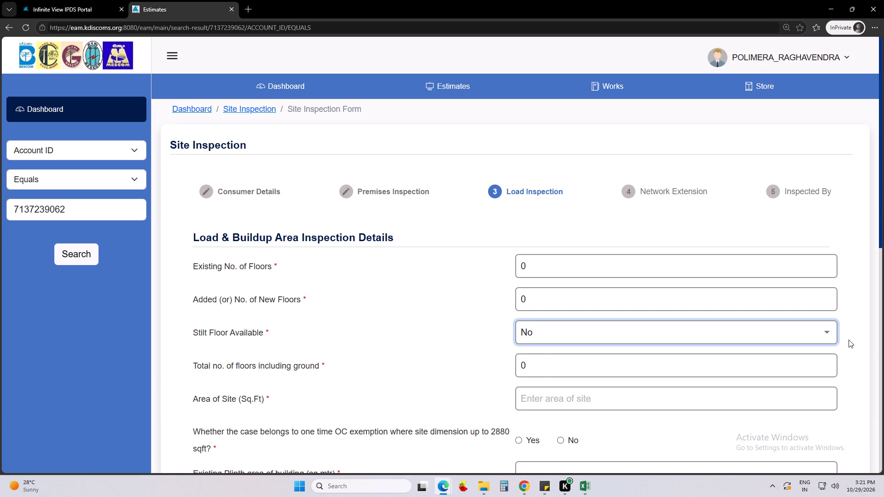
Enter a site area of 1200 sq ft and answer No to the one-time OC exemption question.
key("Tab")
key("Tab")
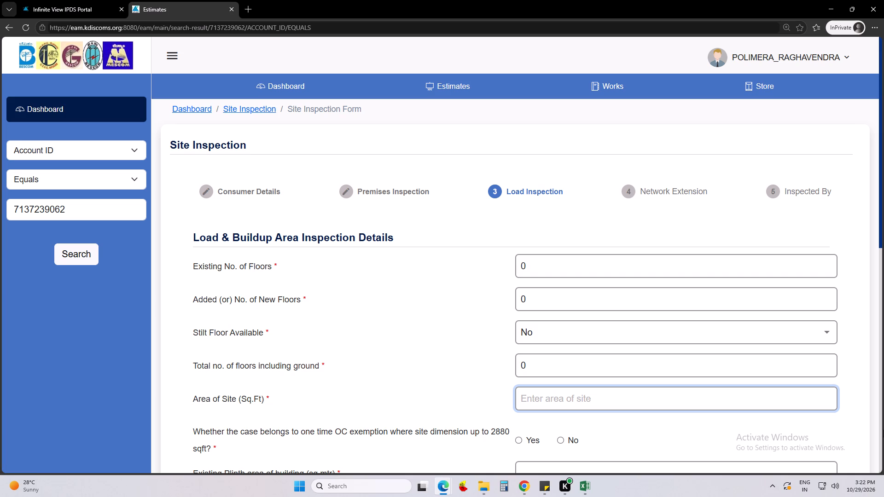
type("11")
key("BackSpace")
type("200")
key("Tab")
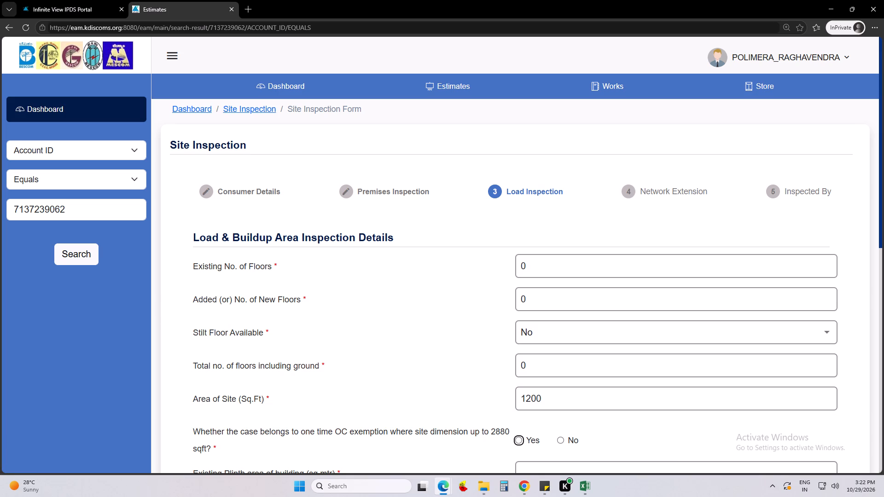
left_click(559, 443)
left_click(584, 447)
Enter 0 for both the existing and the added or new plinth area of the building.
scroll(605, 423, "down", 1)
left_click(538, 428)
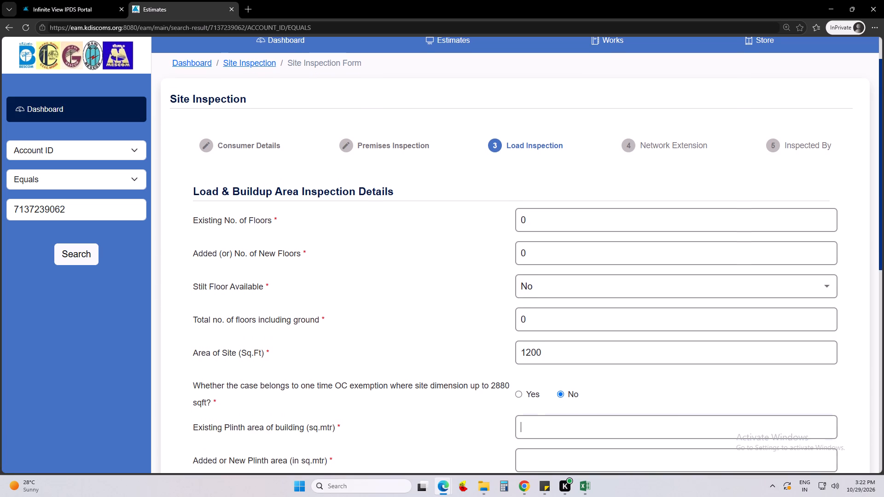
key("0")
key("Tab")
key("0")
Enter 111 sq m as the existing build-up area and 0 as the added or new build-up area.
key("Tab")
key("Tab")
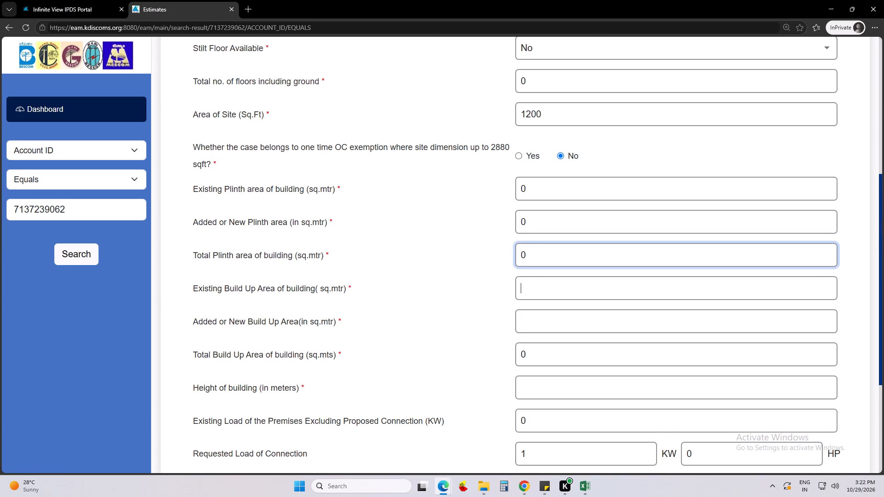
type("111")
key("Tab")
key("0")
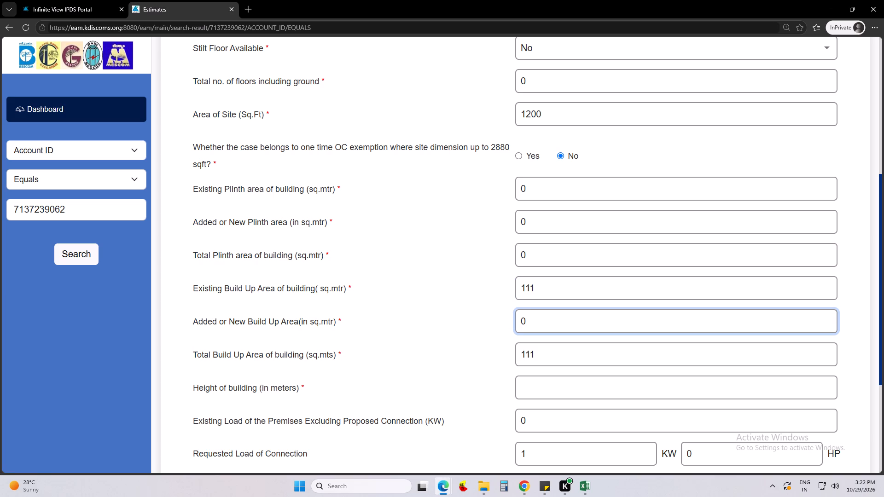
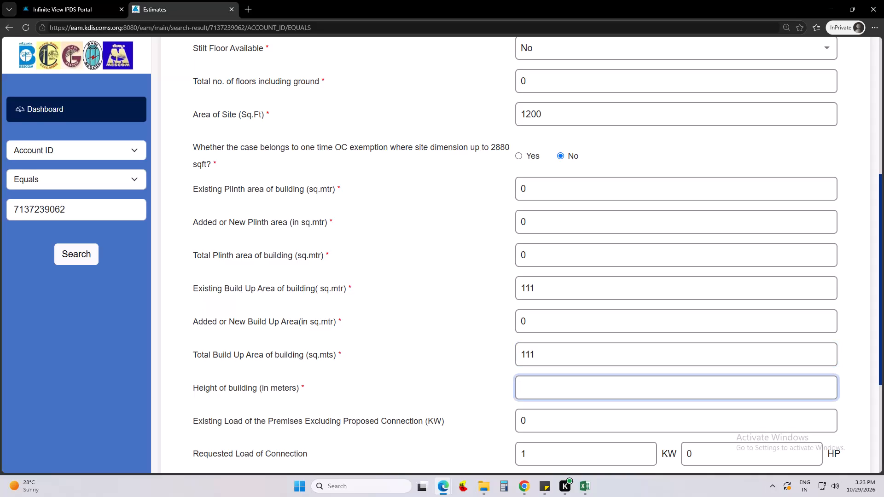
Enter a building height of 0 meters and advance the form to the Network Extension section.
key("0")
key("Tab")
key("Tab")
key("Tab")
key("Tab")
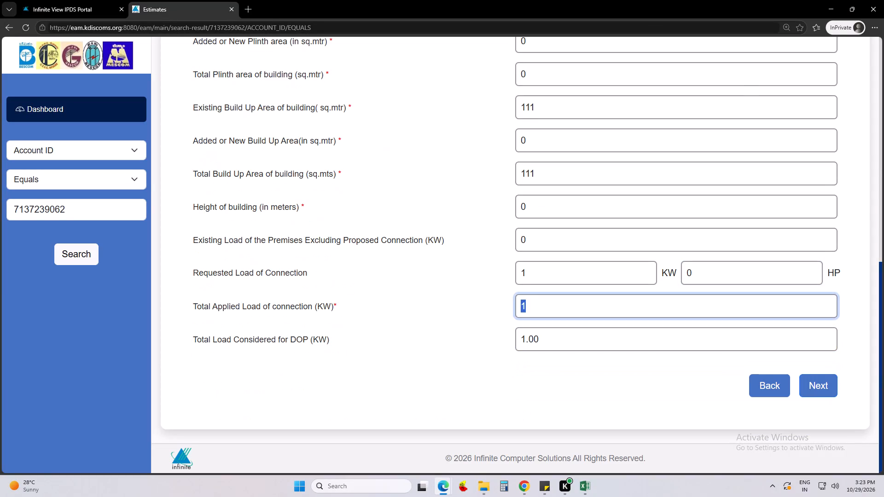
key("Tab")
key("Tab")
key("Tab")
key("Return")
Set Connection Extended From to LT POLE in the network extension details.
key("Tab")
key("Tab")
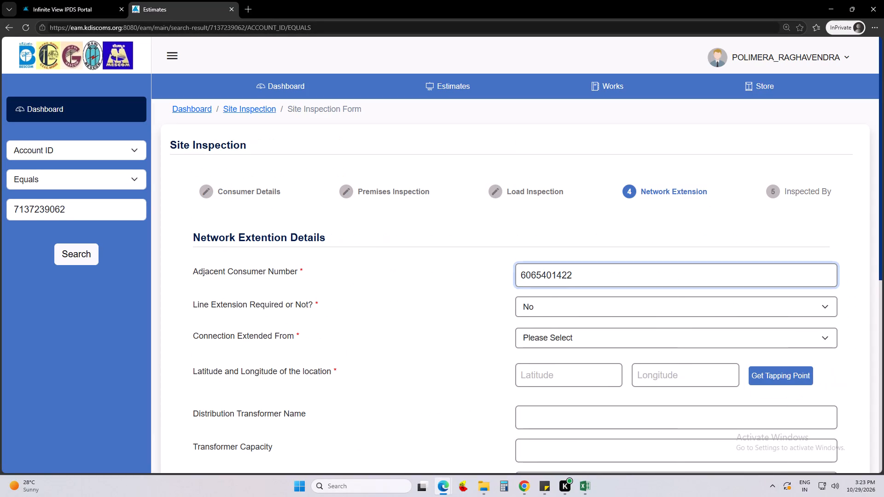
key("Tab")
key("Down")
key("Tab")
key("Tab")
key("Tab")
key("Return")
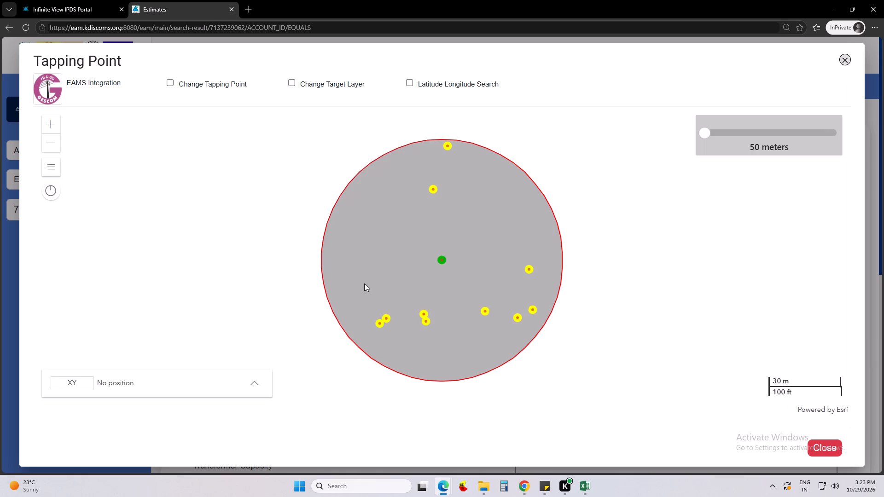
left_click(433, 189)
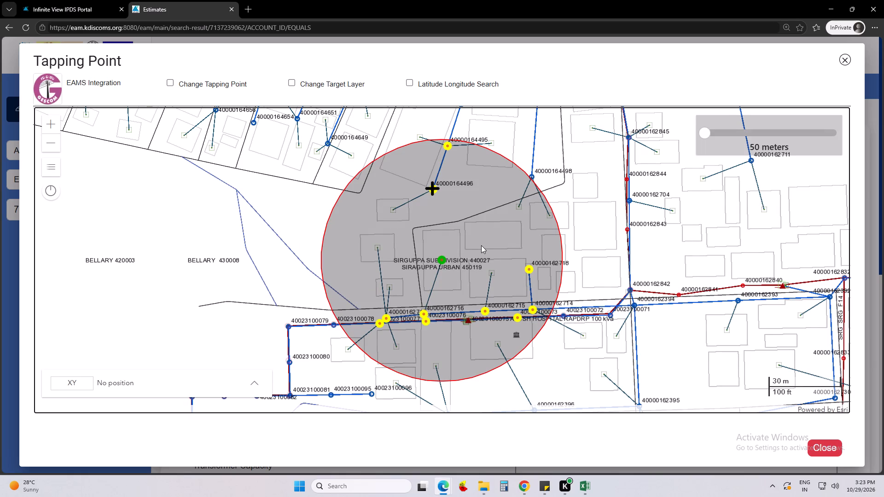
left_click(376, 202)
left_click(380, 209)
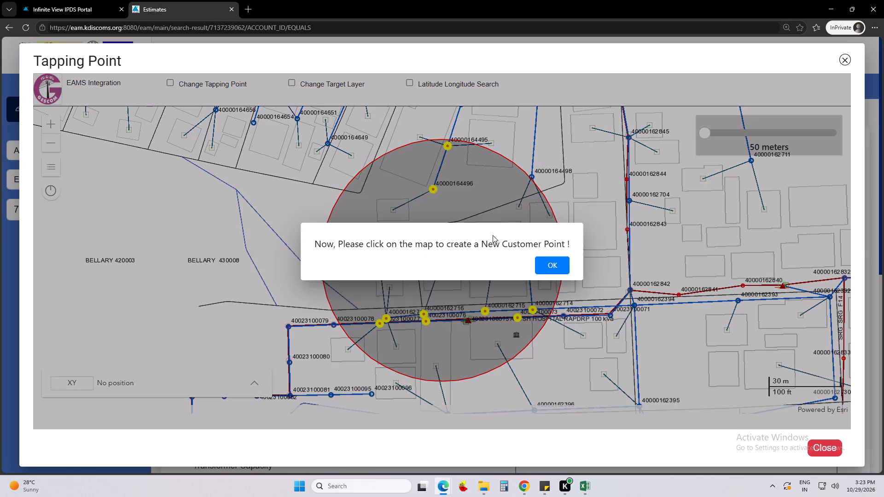
left_click(555, 266)
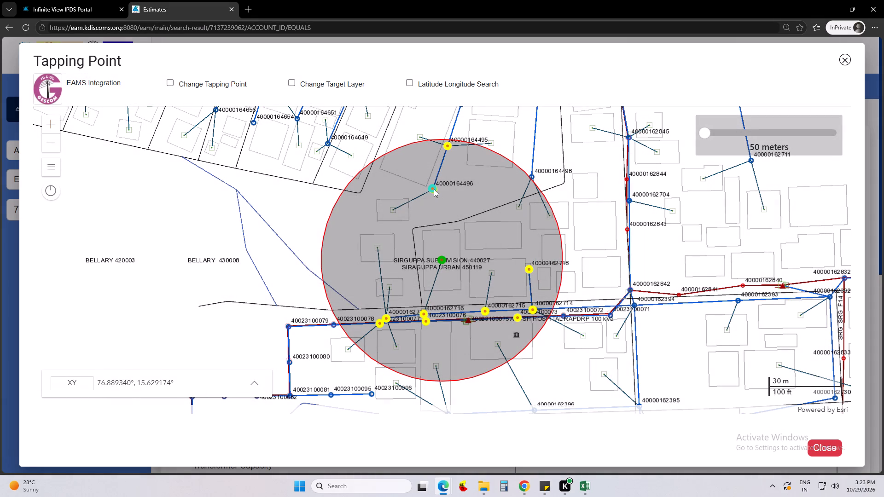
left_click(434, 189)
left_click(399, 214)
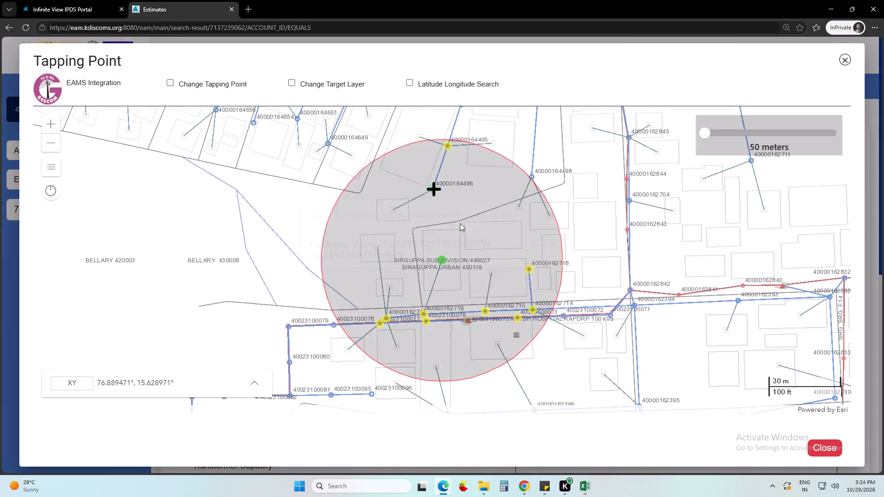
left_click(500, 266)
left_click(839, 58)
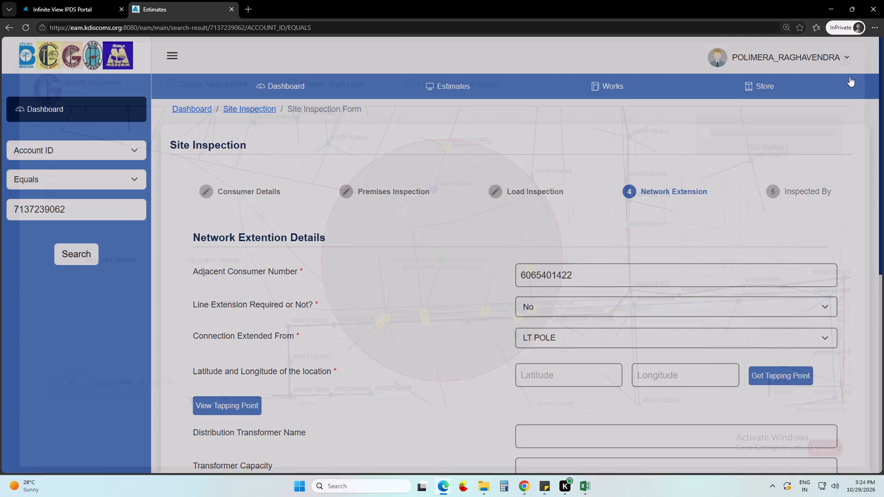
scroll(624, 270, "down", 1)
left_click(543, 164)
scroll(626, 313, "down", 11)
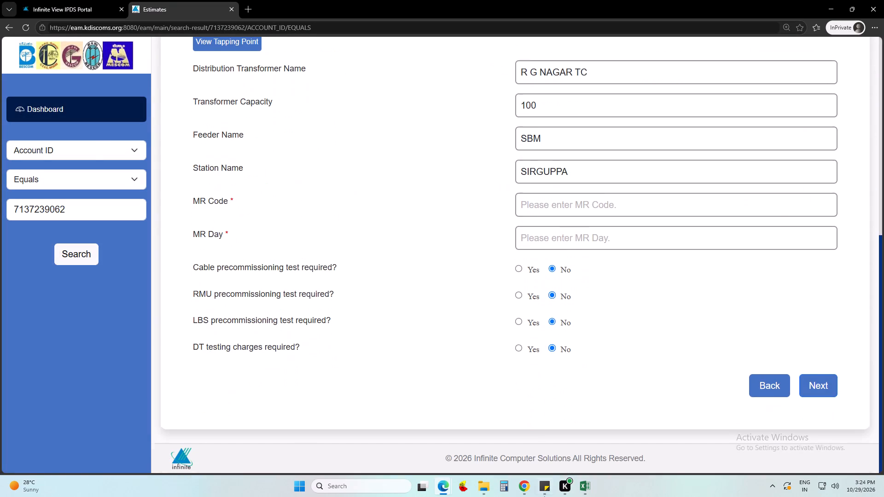
left_click(582, 485)
left_click(378, 182)
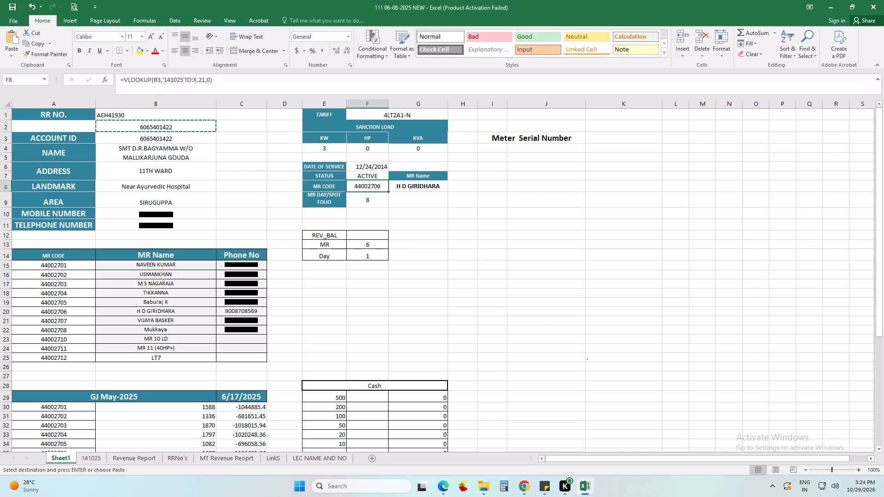
key("ctrl+c")
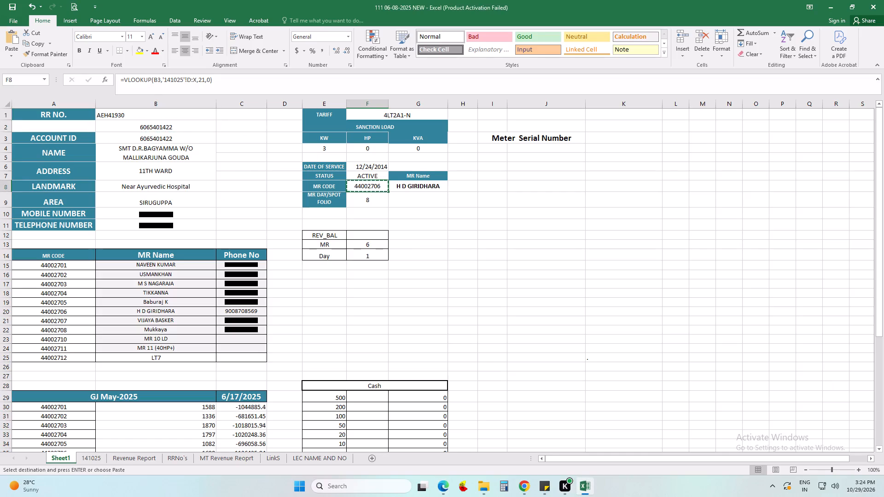
key("alt+Tab")
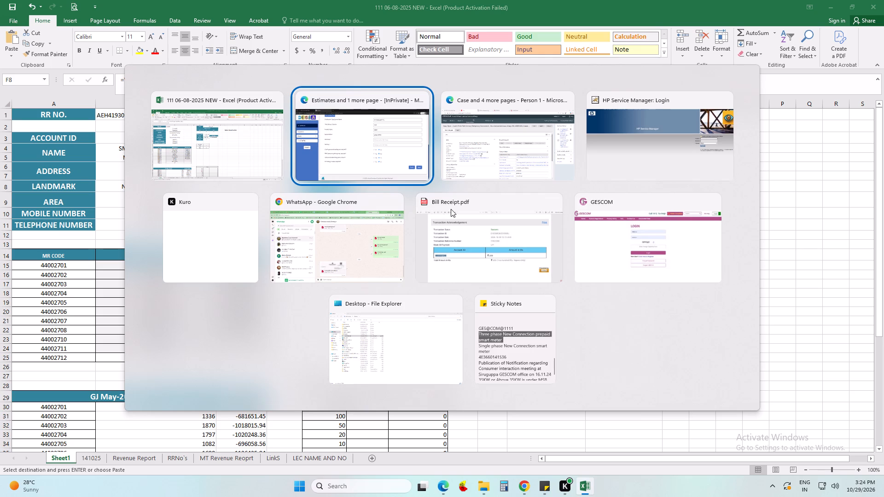
left_click(565, 217, "ctrl")
left_click(563, 212, "ctrl")
key("ctrl+v")
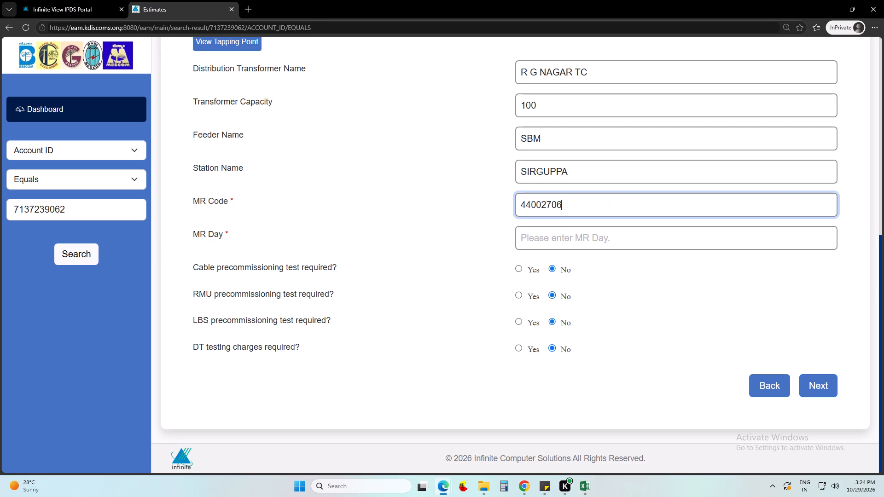
Set MR Day to 0 and advance the form to the Inspected By section.
left_click(549, 232)
key("0")
key("Tab")
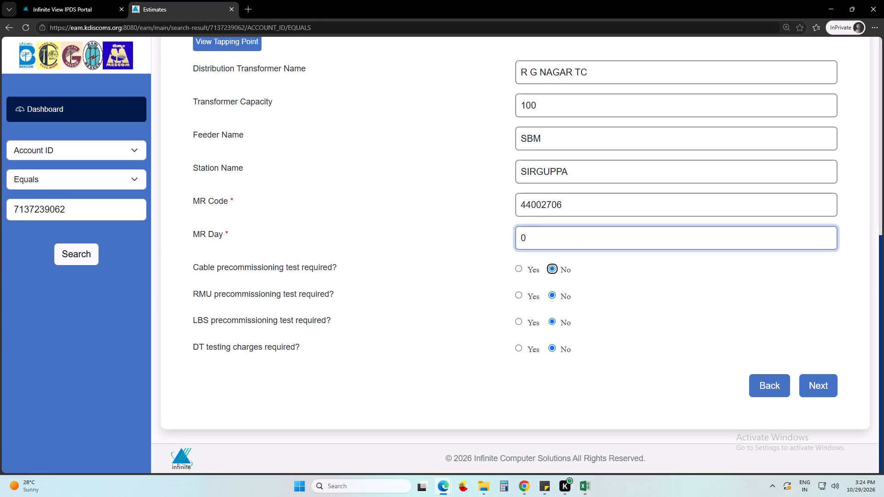
key("Tab")
key("Tab")
key("Tab")
key("Tab")
key("Tab")
key("Return")
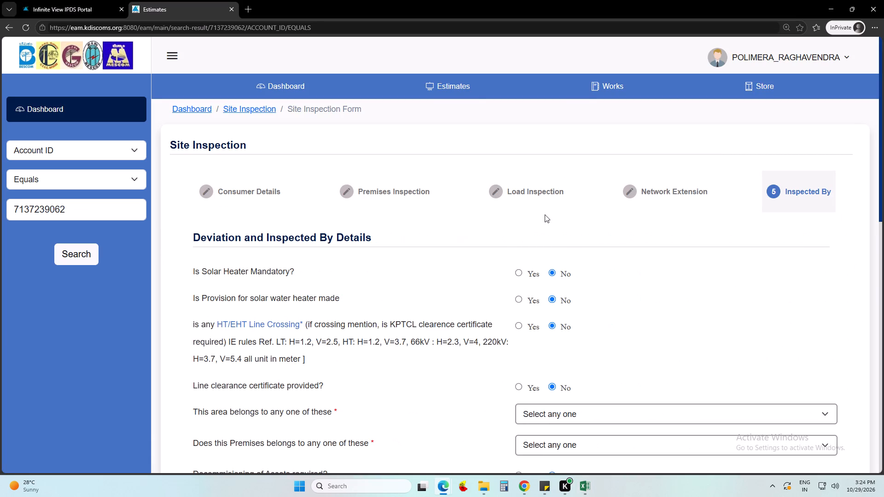
Classify the area as Electrified area and the premises as Stray Sites.
scroll(683, 395, "down", 5)
left_click(594, 187)
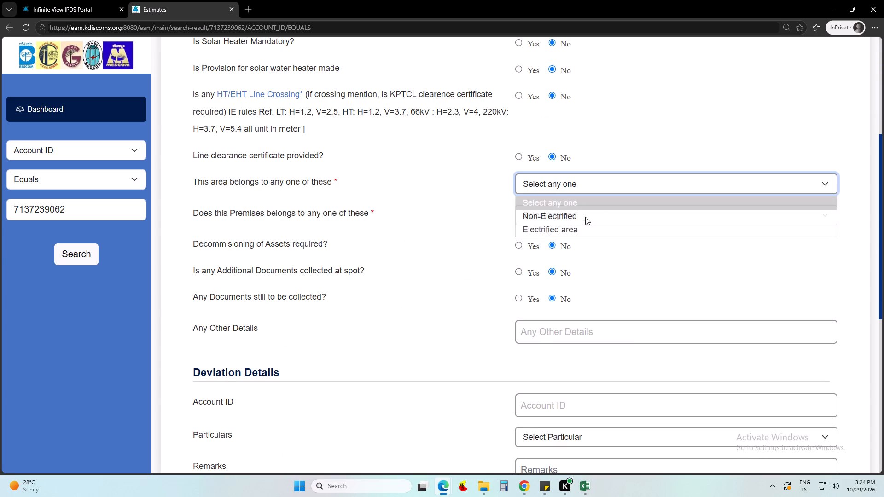
left_click(580, 227)
left_click(579, 223)
left_click(582, 257)
left_click(586, 257)
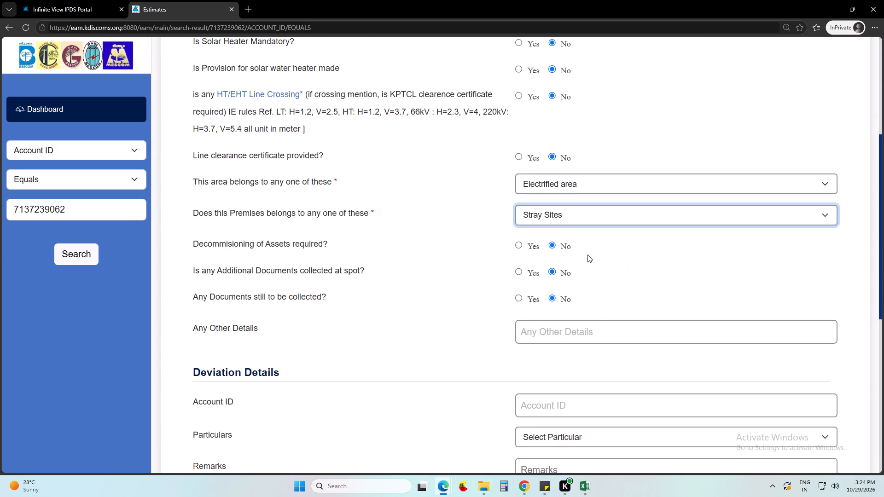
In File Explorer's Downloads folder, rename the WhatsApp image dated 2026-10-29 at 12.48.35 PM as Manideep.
scroll(587, 254, "down", 7)
left_click(486, 488)
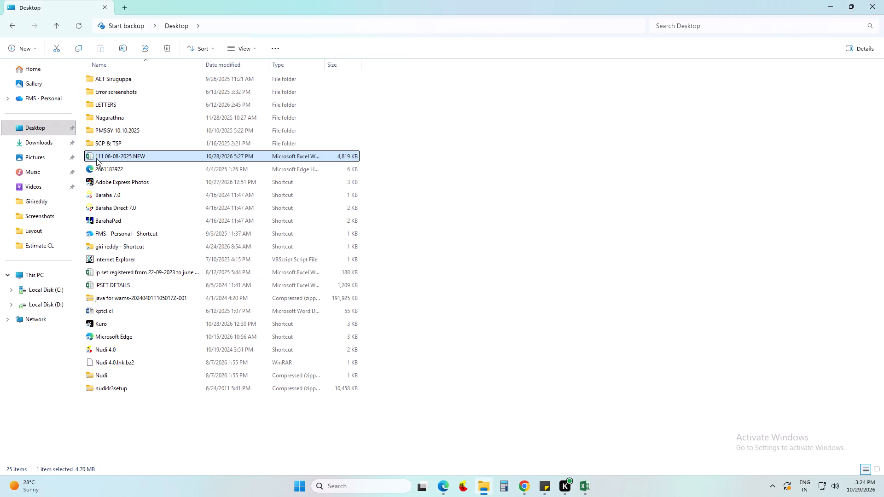
left_click(42, 137)
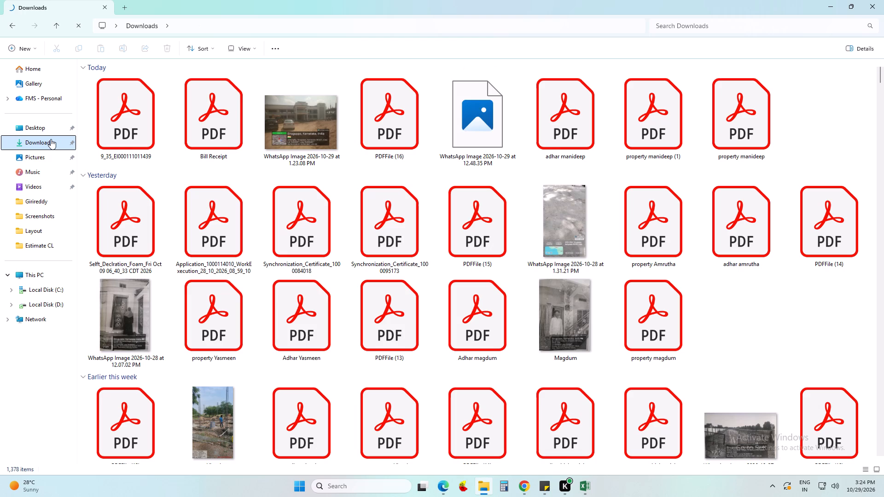
right_click(484, 127)
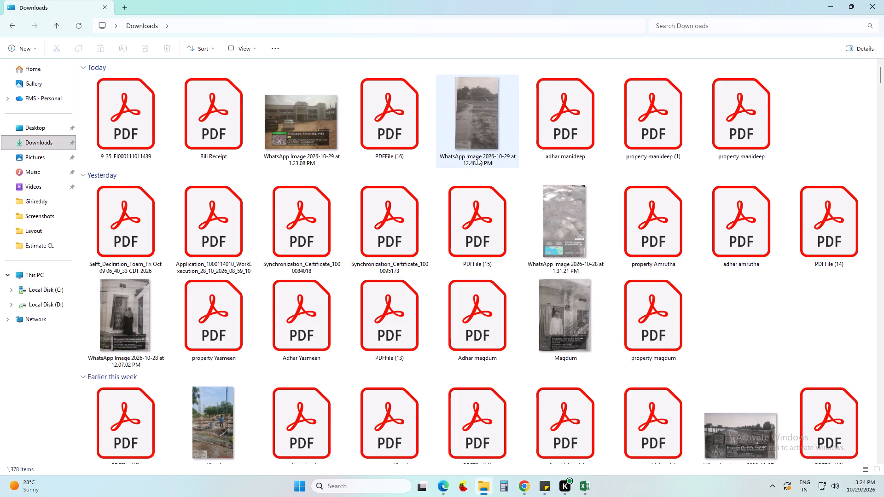
right_click(475, 121)
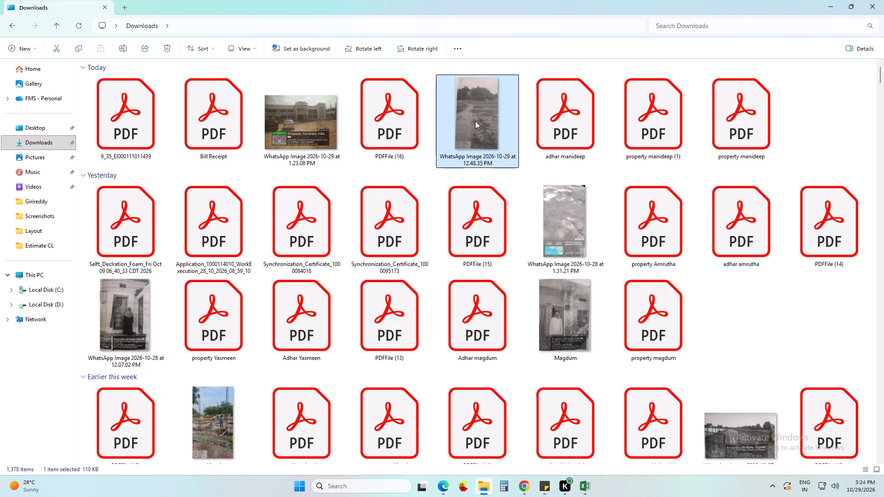
right_click(502, 111)
right_click(477, 150)
right_click(476, 150)
scroll(571, 185, "down", 2)
scroll(556, 182, "up", 3)
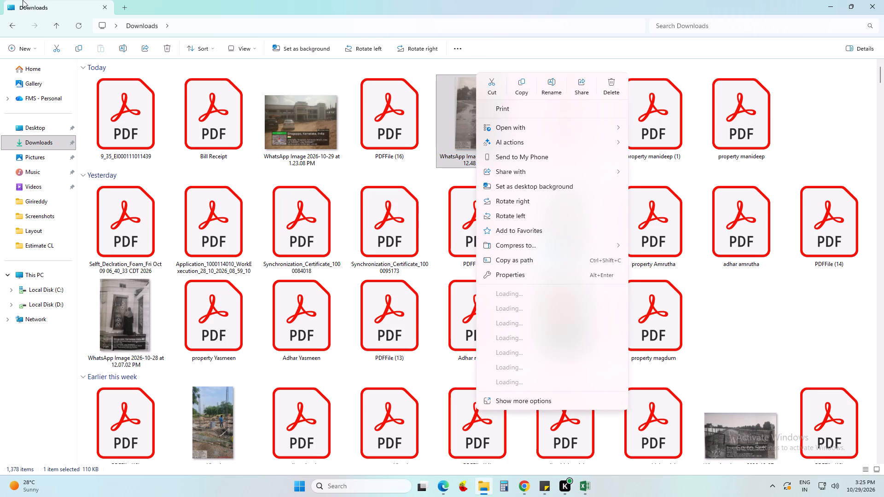
left_click(553, 85)
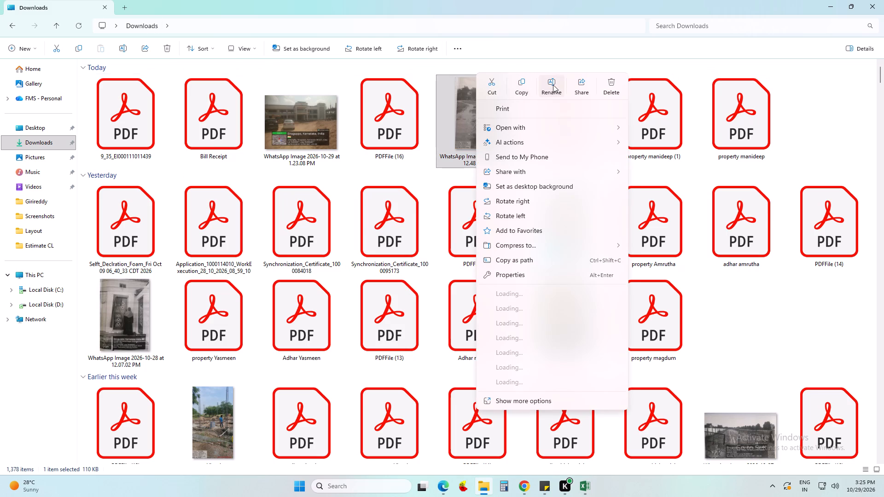
left_click(553, 85)
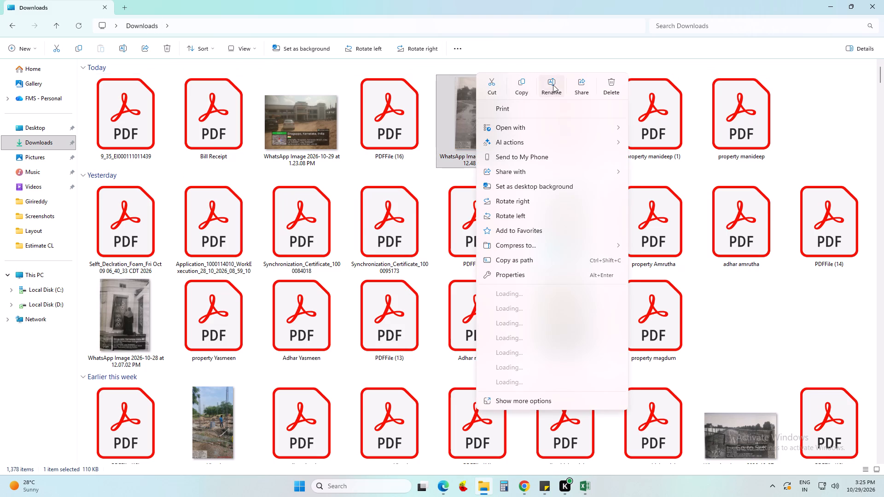
left_click(549, 82)
left_click(464, 112)
right_click(474, 112)
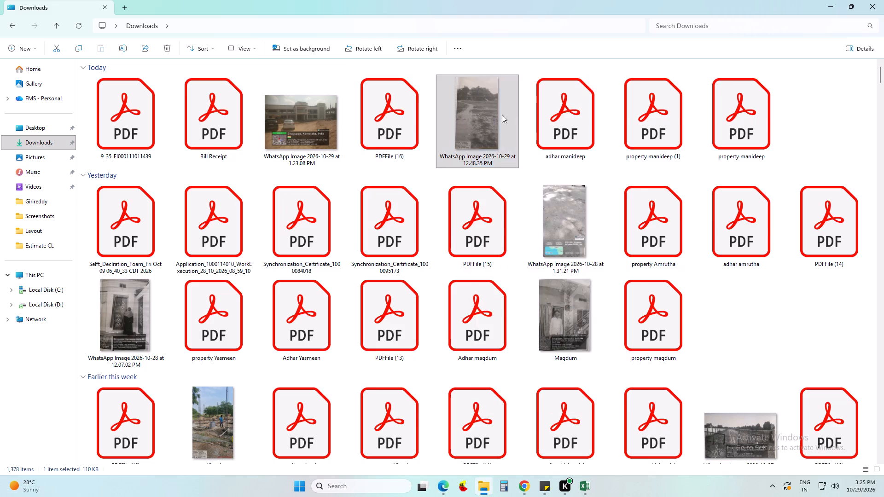
left_click(545, 86)
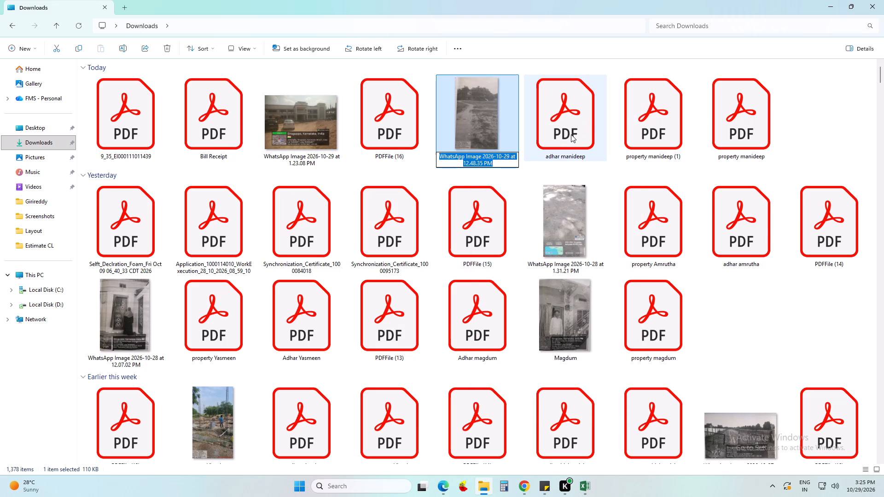
key("BackSpace")
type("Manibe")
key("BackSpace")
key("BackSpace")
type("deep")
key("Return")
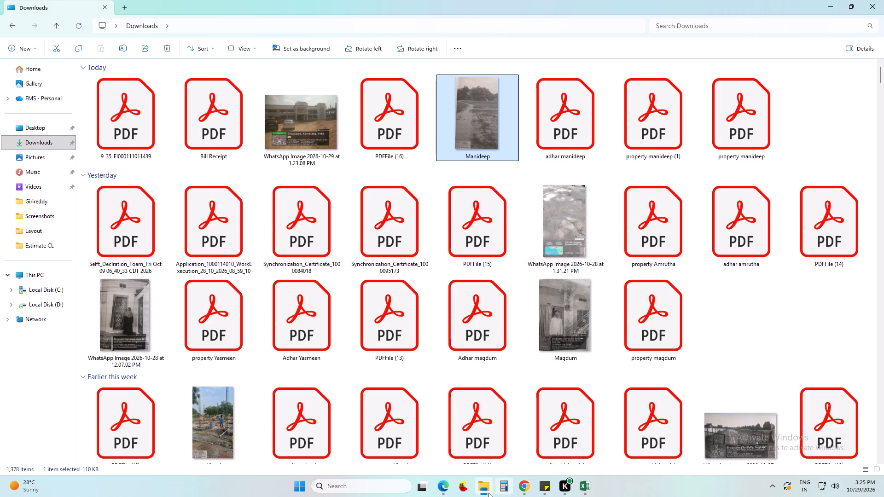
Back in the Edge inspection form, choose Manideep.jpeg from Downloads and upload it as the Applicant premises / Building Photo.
left_click(442, 489)
left_click(467, 456)
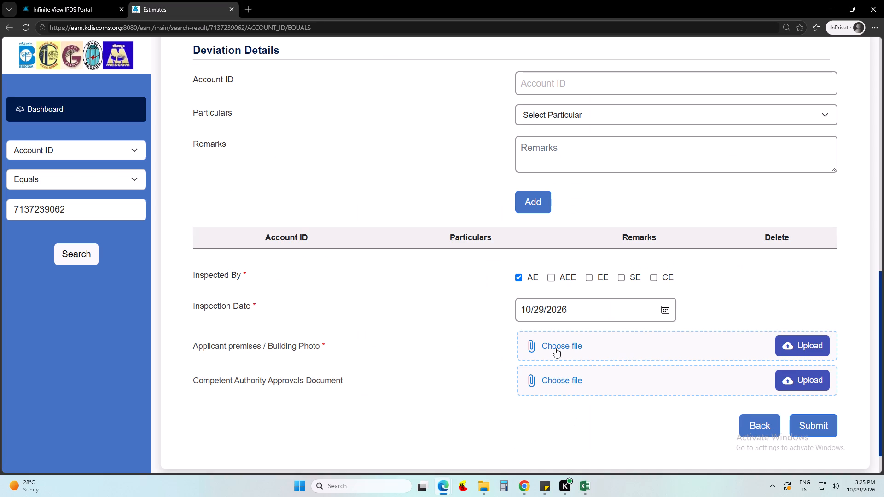
left_click(553, 346)
scroll(241, 277, "up", 9)
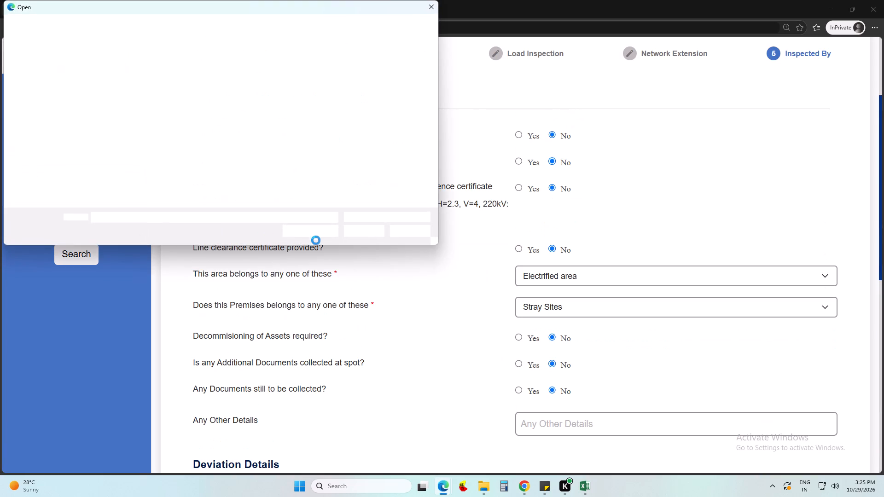
scroll(183, 123, "up", 1)
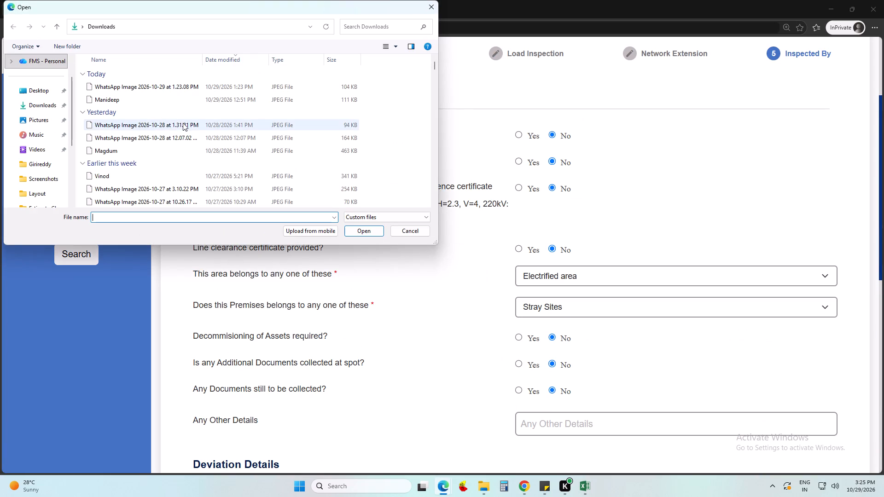
double_click(136, 102)
scroll(640, 354, "down", 5)
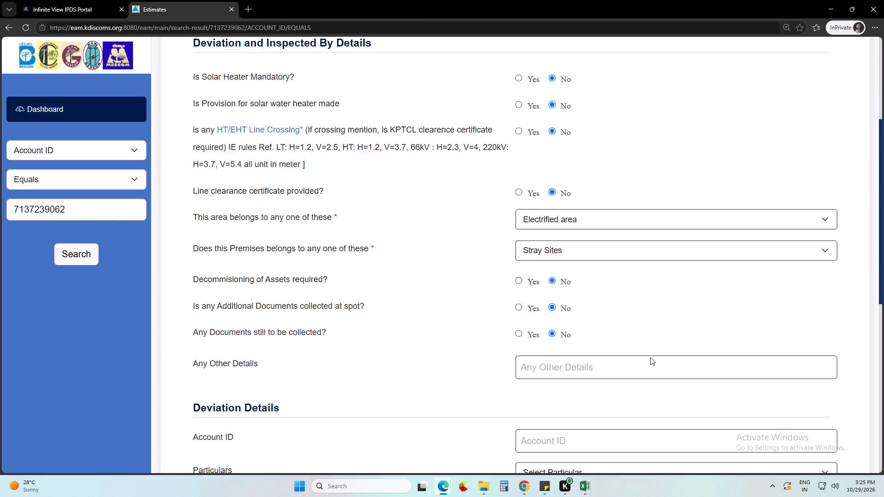
scroll(614, 353, "down", 5)
left_click(819, 300)
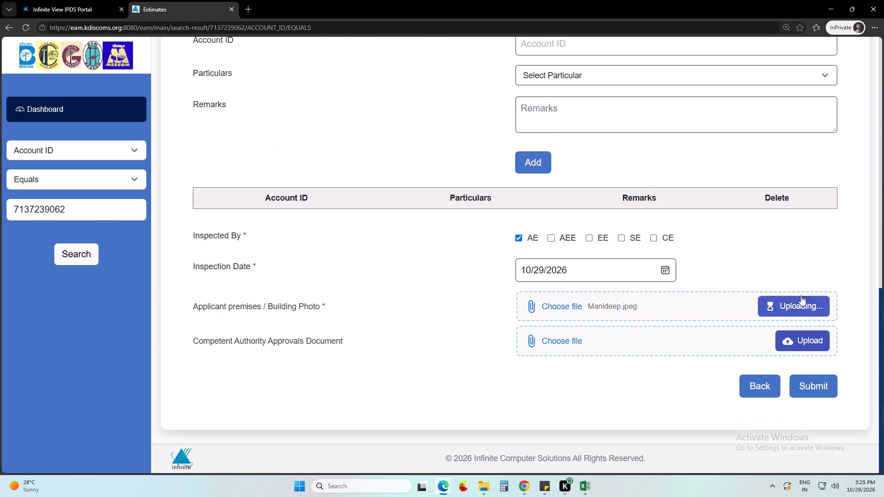
left_click(521, 61)
scroll(727, 270, "down", 2)
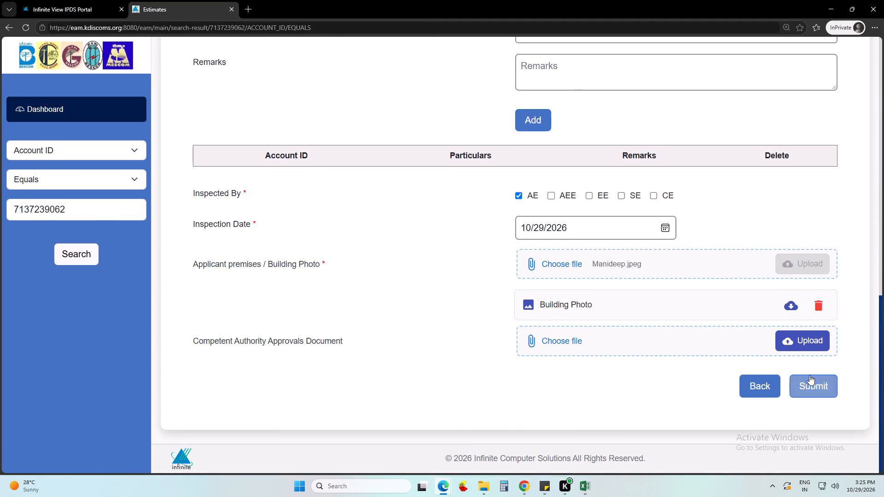
Submit the site inspection form and search again for the same account's pending activity.
left_click(809, 375)
left_click(375, 263)
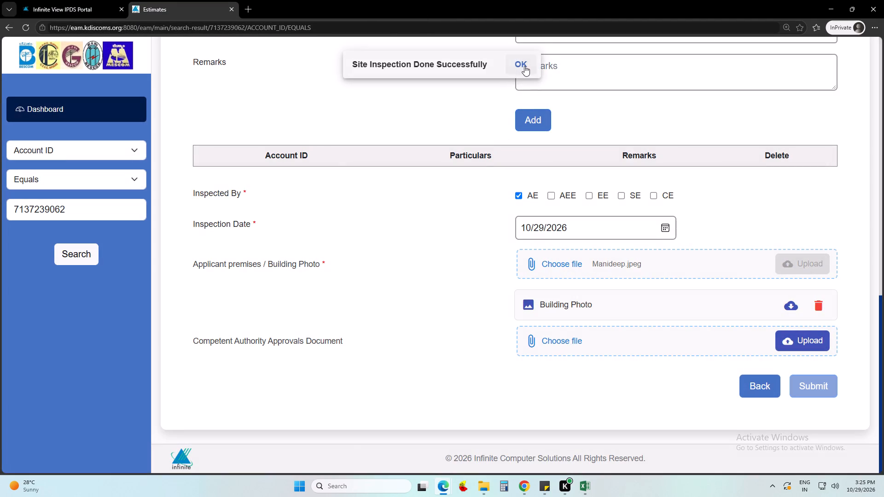
left_click(524, 66)
left_click(88, 261)
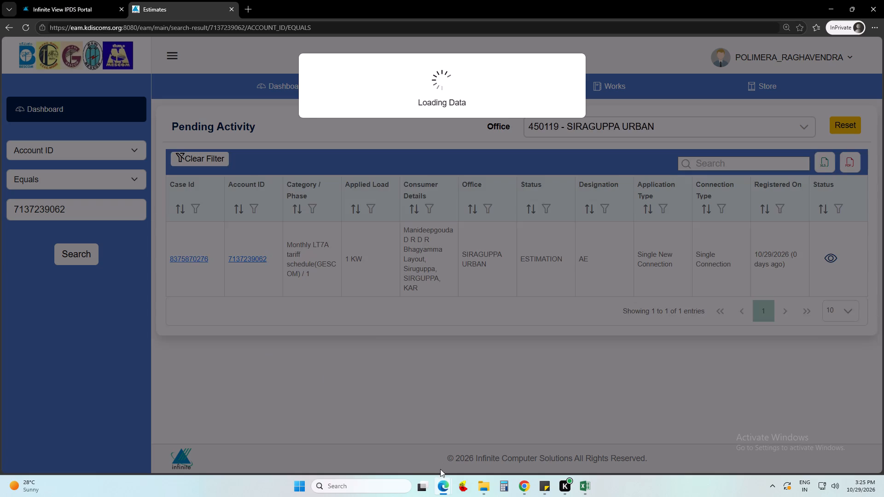
Switch to the billing system and search for the account using the account ID copied from Bill Receipt.pdf.
left_click(444, 478)
left_click(394, 441)
left_click(29, 76)
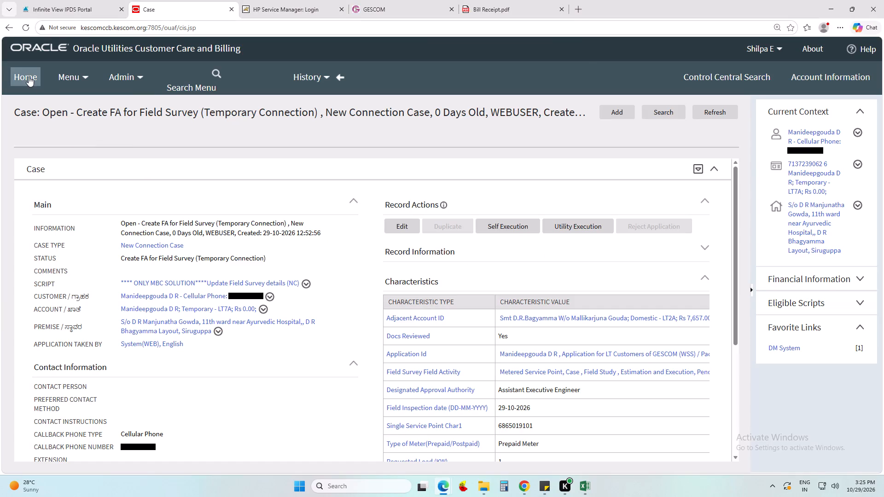
left_click(488, 0)
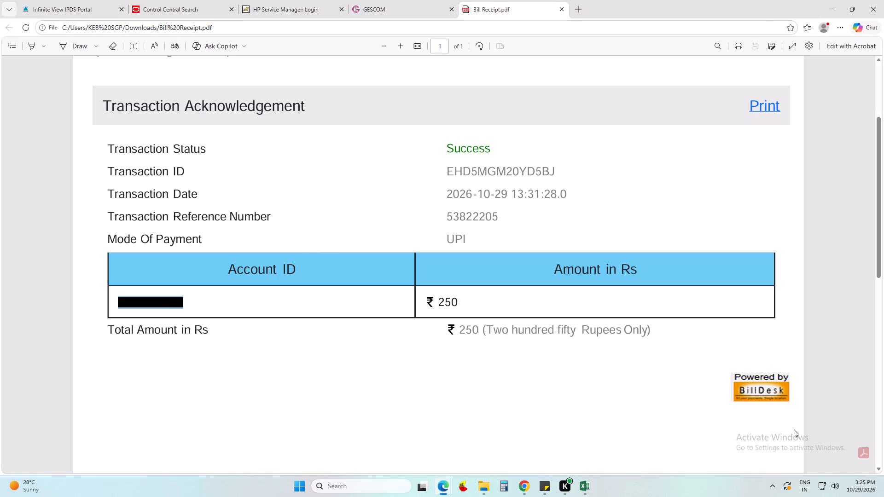
key("ctrl+c")
left_click(163, 0)
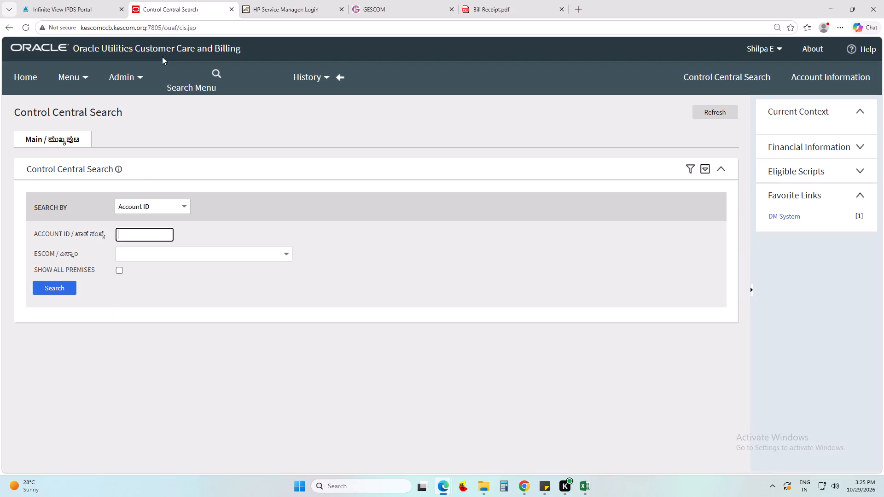
key("ctrl+v")
key("Return")
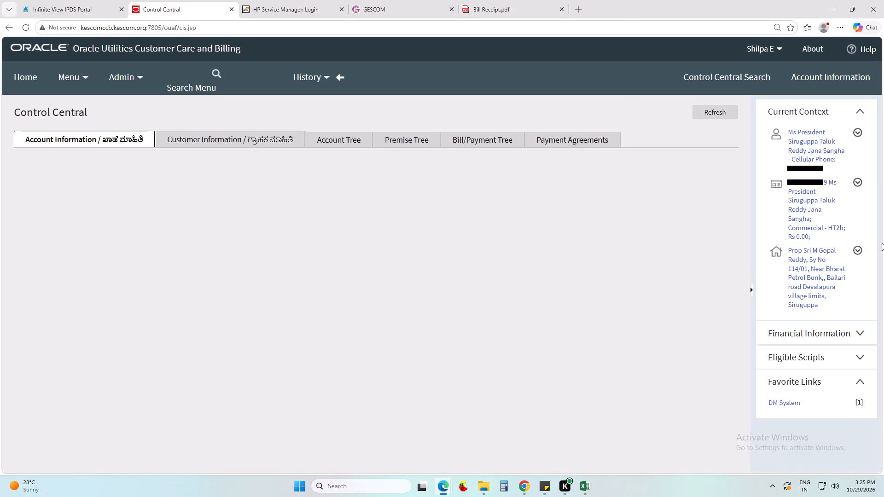
Open the HT2b account's new connection case from its premise and execute Registration Fee Payment Done.
left_click(858, 250)
left_click(749, 276)
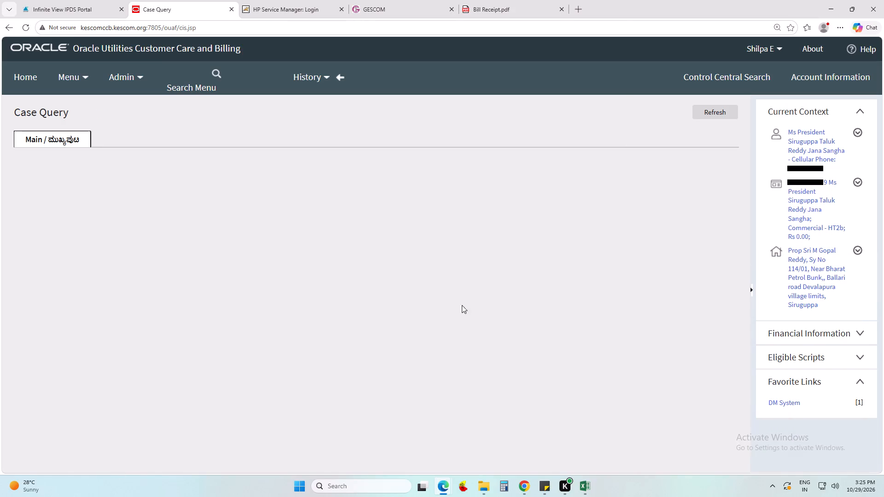
scroll(196, 398, "up", 6)
left_click(151, 400)
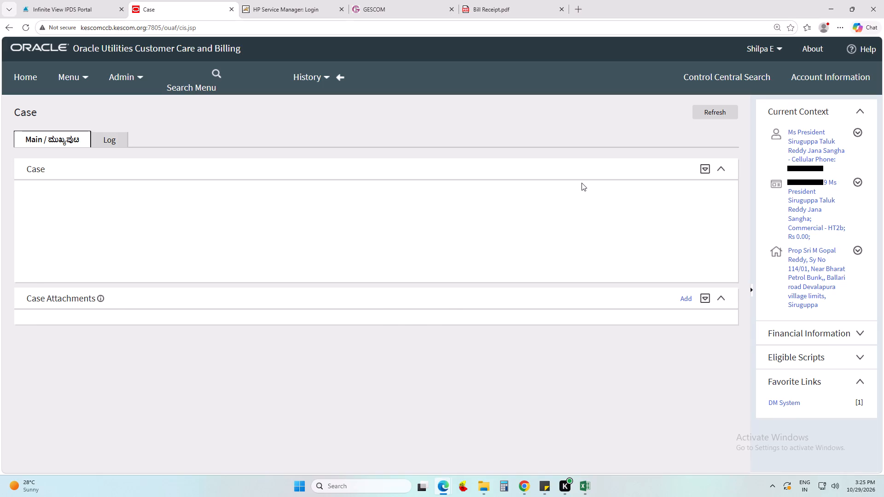
double_click(544, 228)
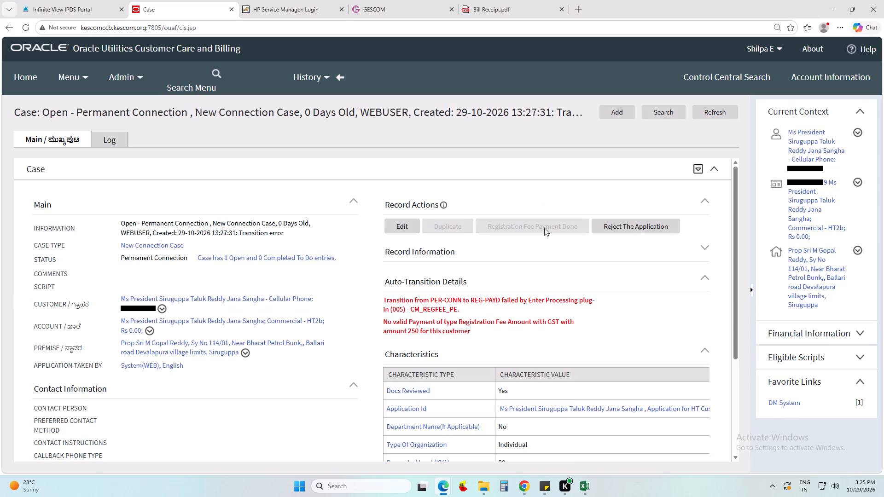
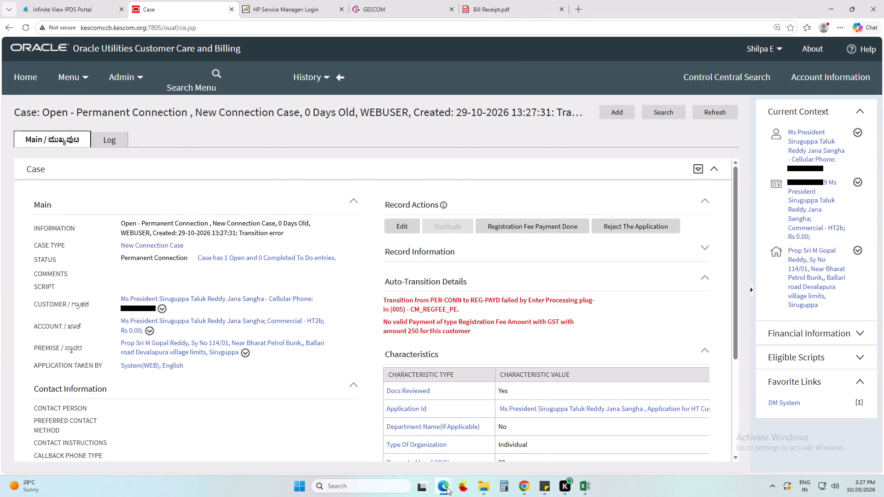
Switch to the Estimates portal, open the LT7A account's pending estimation and proceed to Estimation Charges Details.
left_click(472, 443)
left_click(235, 261)
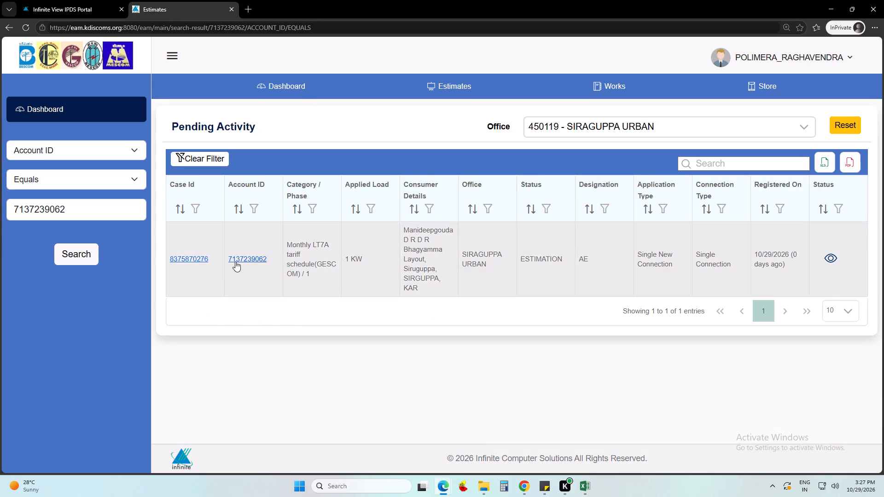
scroll(496, 317, "down", 4)
scroll(592, 348, "down", 3)
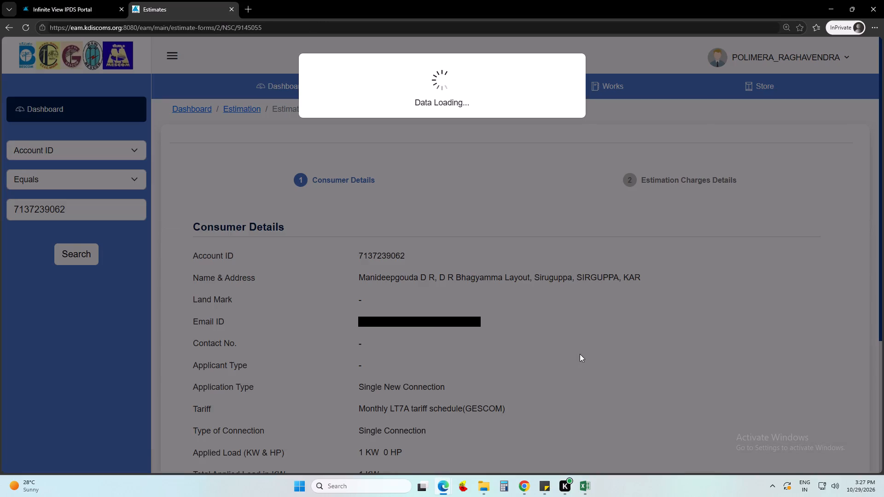
scroll(576, 352, "down", 4)
scroll(412, 373, "down", 9)
scroll(663, 333, "down", 3)
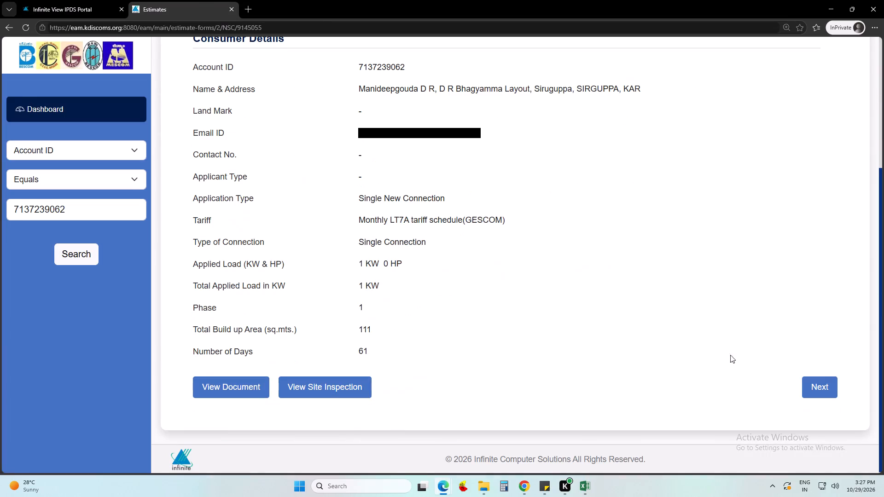
left_click(814, 385)
Fill the Estimation Work Description with "Single phase New Connection smart meter" copied from the sticky note.
left_click(577, 290)
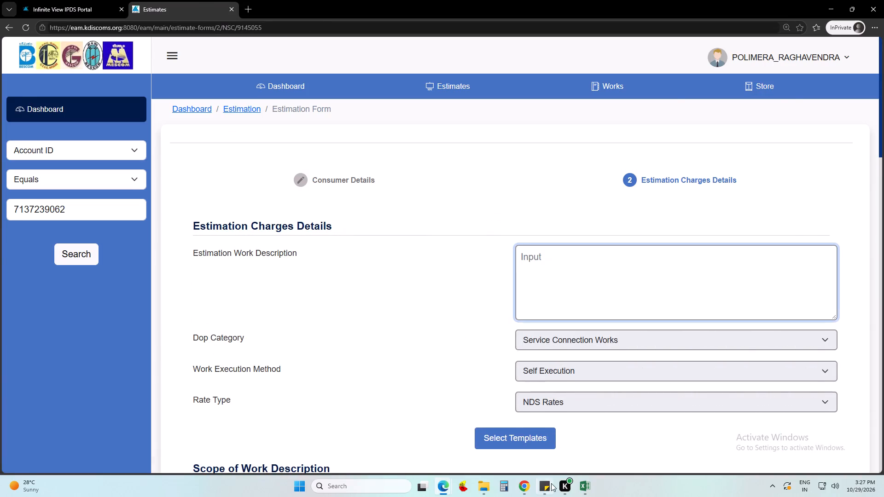
left_click(551, 483)
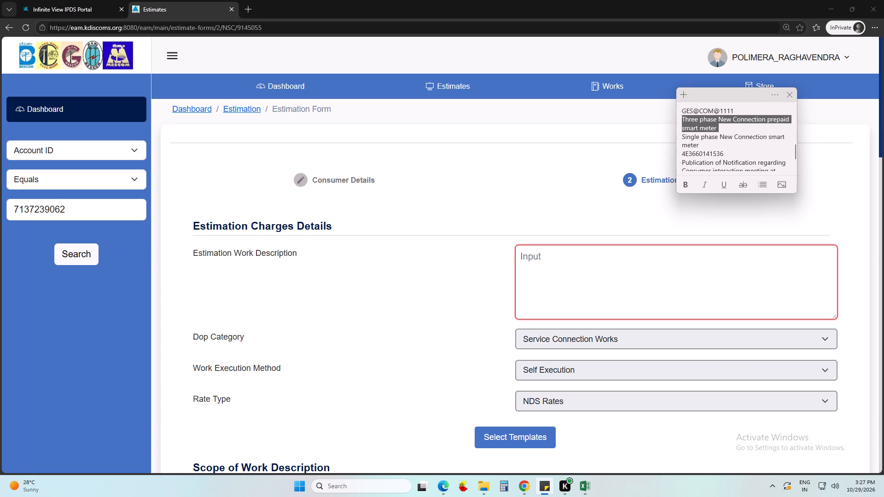
double_click(680, 138)
key("ctrl+c")
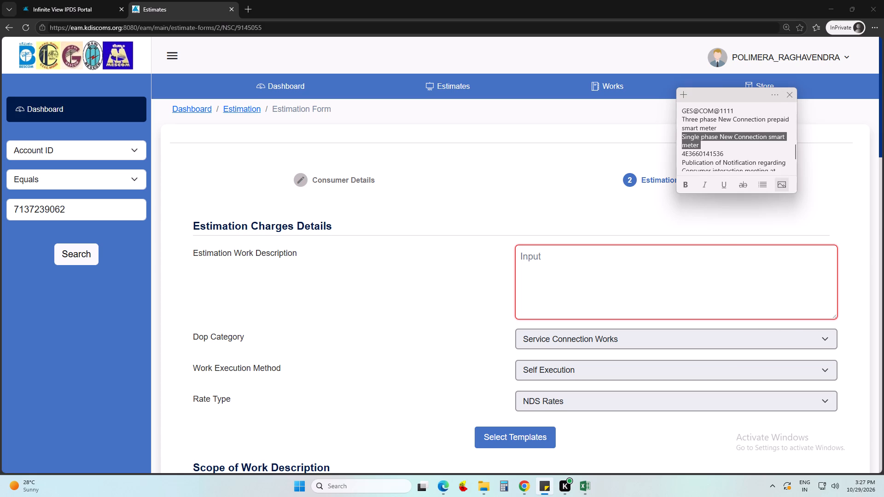
left_click(662, 277, "ctrl")
key("ctrl+v")
left_click(518, 319)
left_click(430, 323)
Add a scope of work with estimate type Regular, type of work LT, work part Part A and description Service Main.
scroll(619, 296, "down", 2)
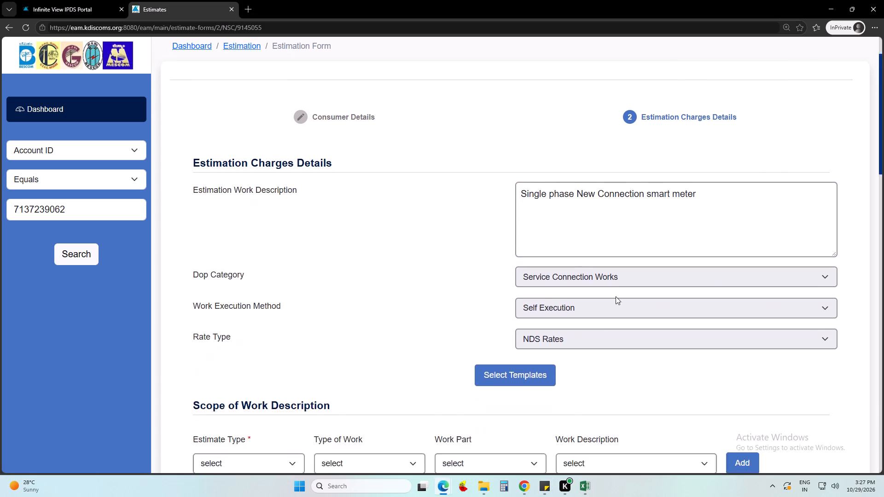
left_click(271, 439)
left_click(224, 407)
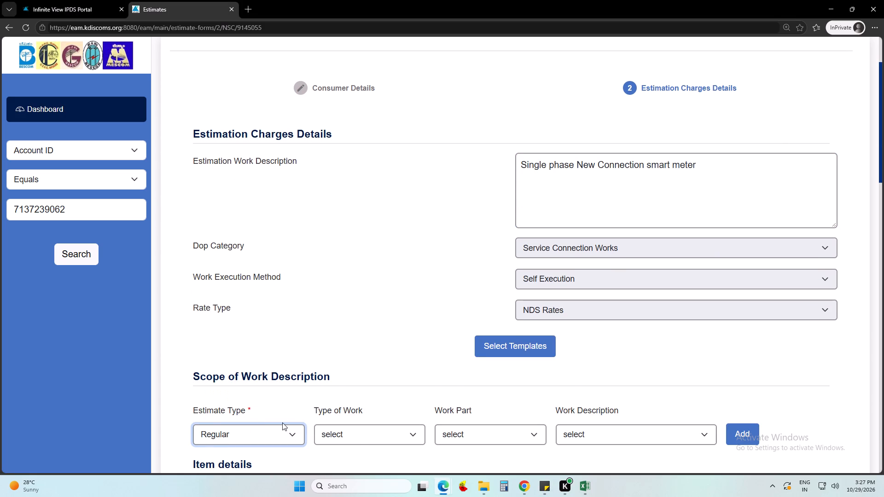
left_click(360, 444)
left_click(355, 404)
left_click(404, 390)
scroll(467, 363, "down", 3)
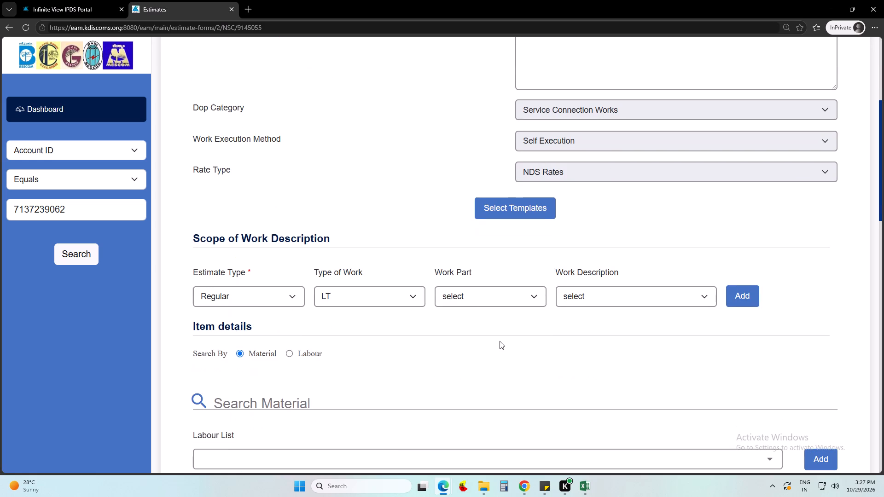
left_click(483, 301)
left_click(478, 325)
left_click(557, 301)
left_click(585, 327)
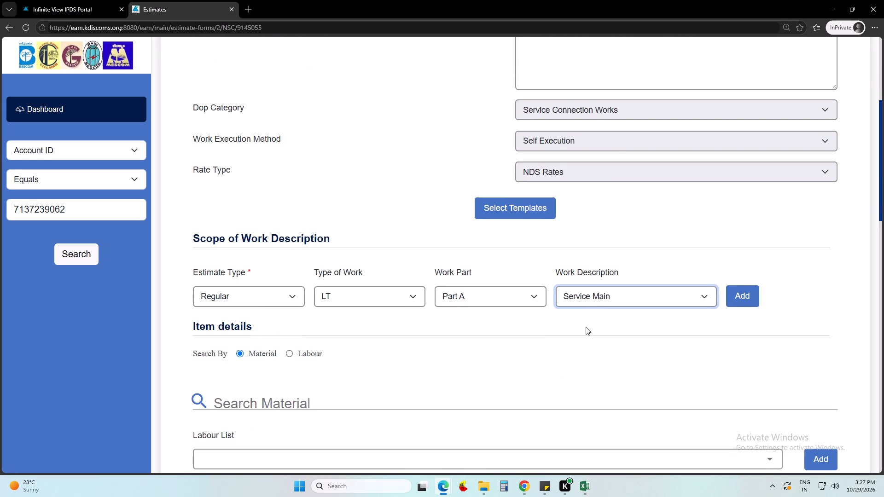
left_click(647, 366)
left_click(739, 297)
Search for material 357548 and add the LT AC Single Phase 2 Wire 5-30 Amps Smart Energy Meter without Box.
left_click(286, 400)
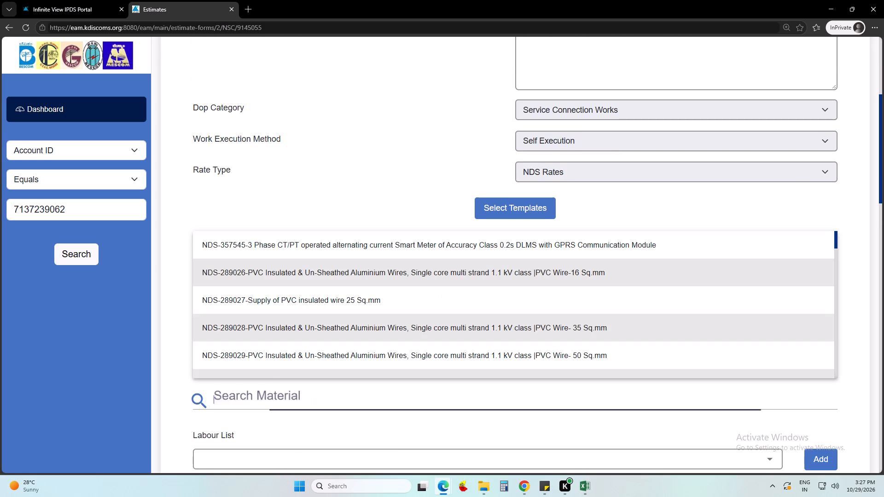
key("3")
key("5")
key("7")
key("5")
type("48")
key("Tab")
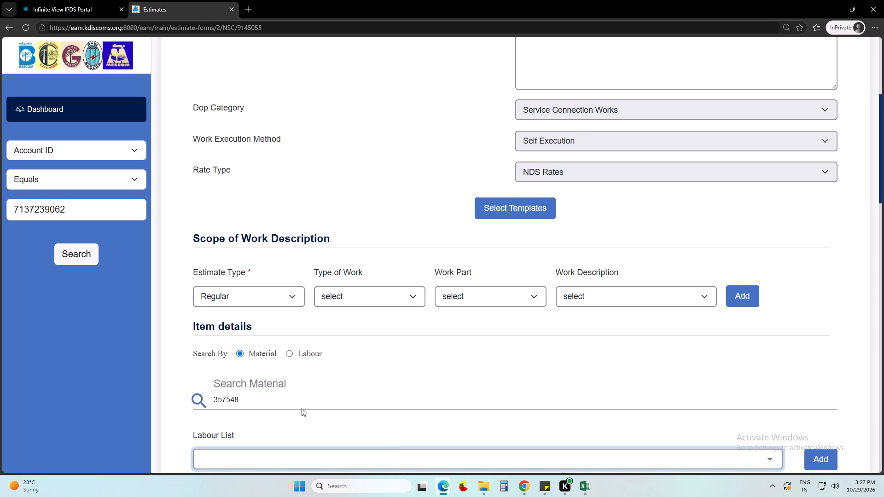
left_click(288, 401)
double_click(279, 422)
scroll(279, 421, "down", 2)
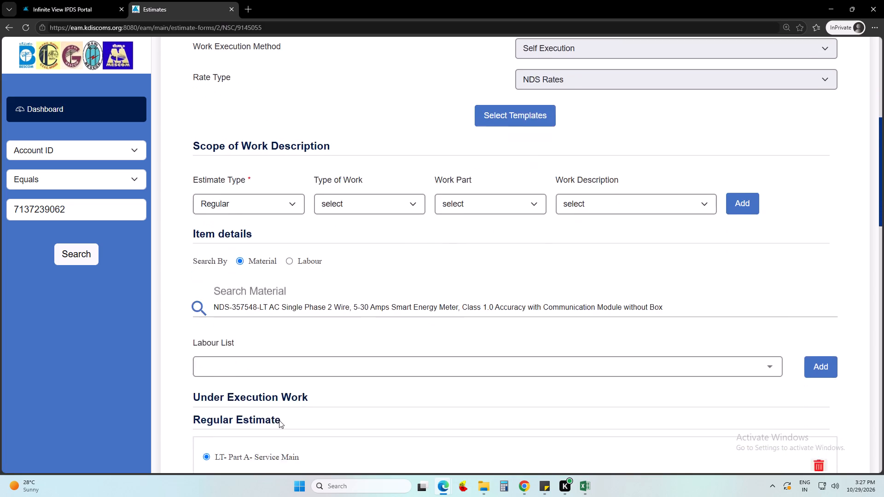
scroll(279, 420, "down", 2)
left_click(826, 273)
Set the smart energy meter's quantity to 1 in the LT Part A Service Main estimate.
scroll(495, 347, "down", 2)
left_click(425, 338)
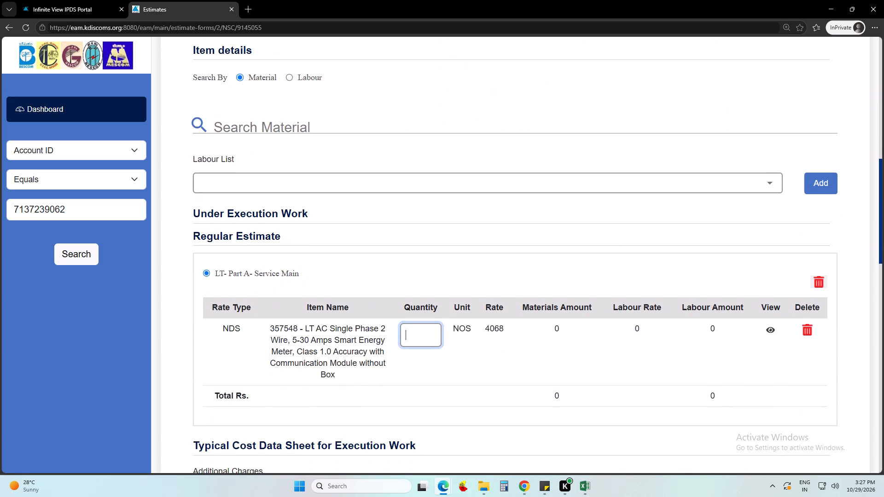
key("1")
left_click(624, 342)
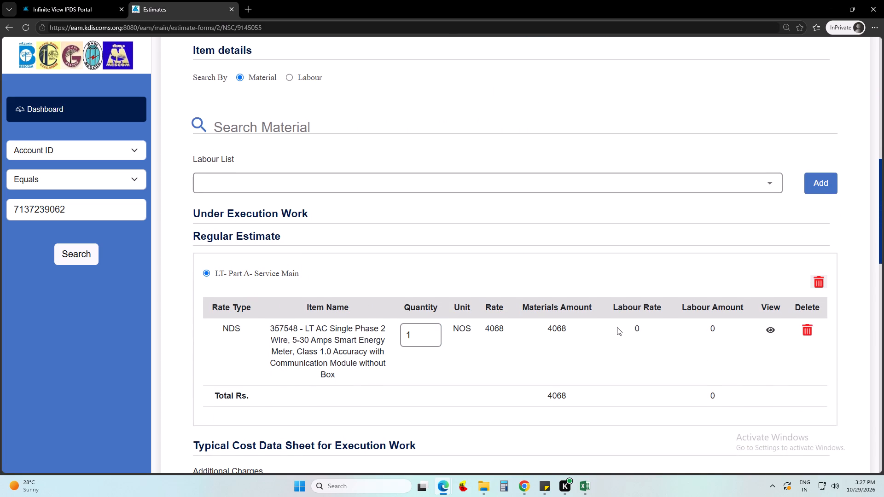
Choose Kalyana Karnataka as the area specific loading charge in the cost data sheet.
scroll(524, 296, "down", 6)
left_click(320, 335)
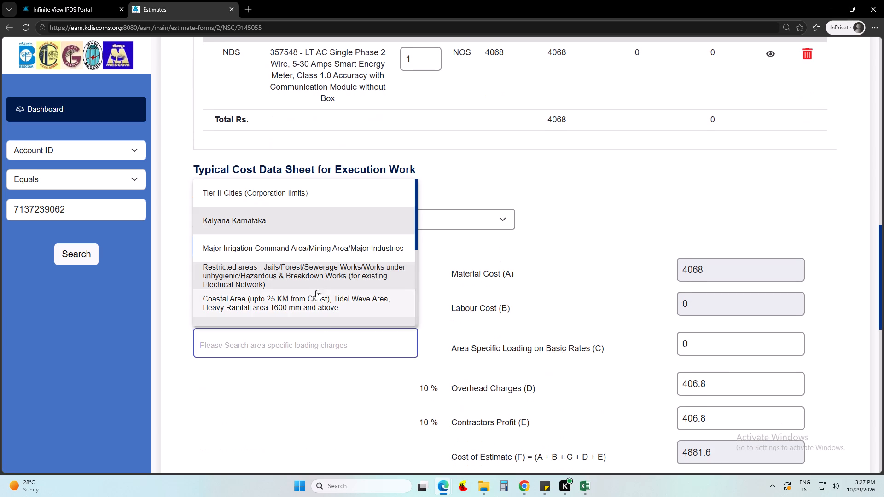
left_click(295, 219)
left_click(310, 275)
Enter "ok" as both the Report and the Estimate Remark in the estimated details.
scroll(675, 340, "down", 8)
left_click(614, 345)
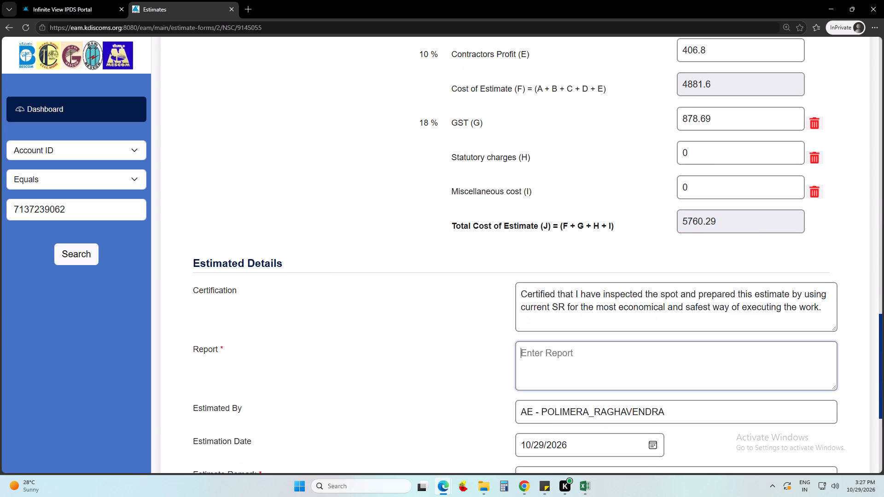
type("ok")
key("Tab")
key("Tab")
key("Tab")
key("Tab")
type("ok")
Generate the estimation and accept the confirmation to reach the Power Sanction Approval Form.
key("Tab")
key("Tab")
key("Tab")
key("Tab")
key("Tab")
key("Return")
key("Return")
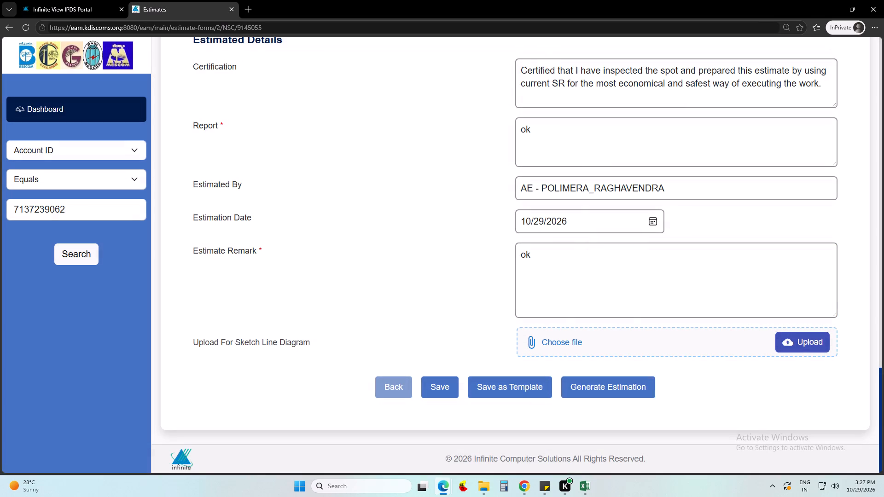
left_click(532, 57)
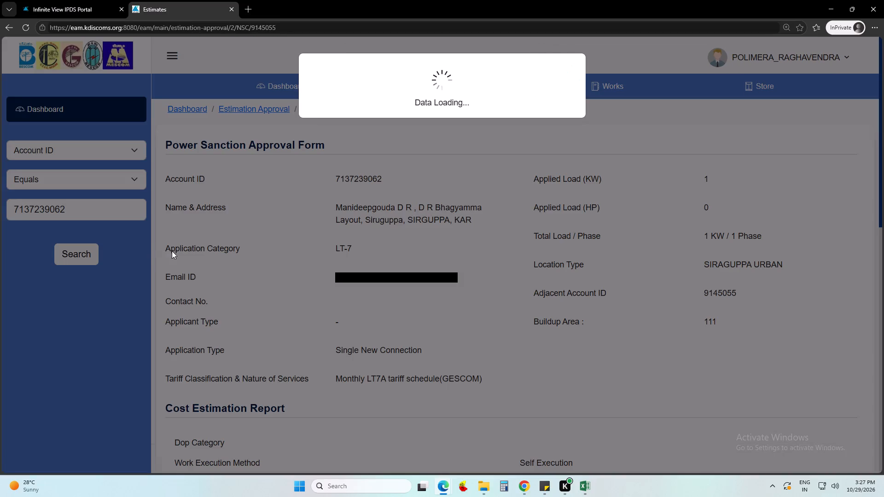
Forward the power sanction approval to AEE - ASSISTANT EXECUTIVE ENGINEER with the remark "ok".
scroll(457, 319, "down", 5)
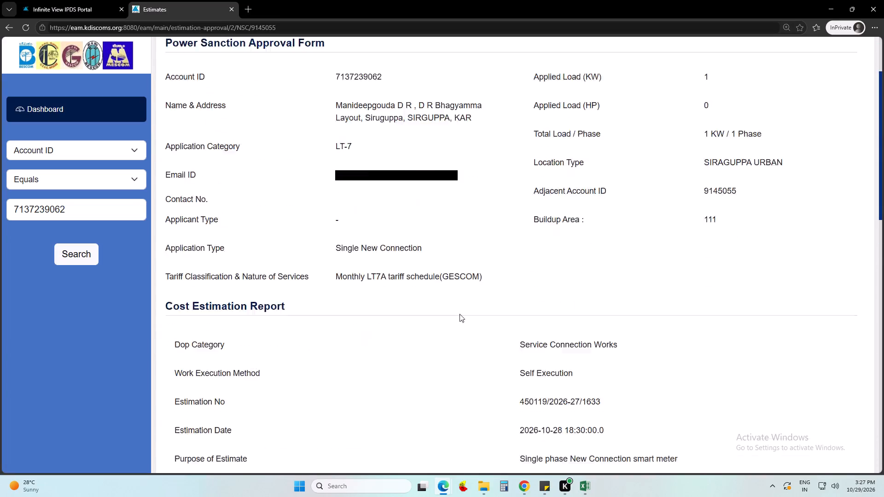
scroll(465, 303, "down", 3)
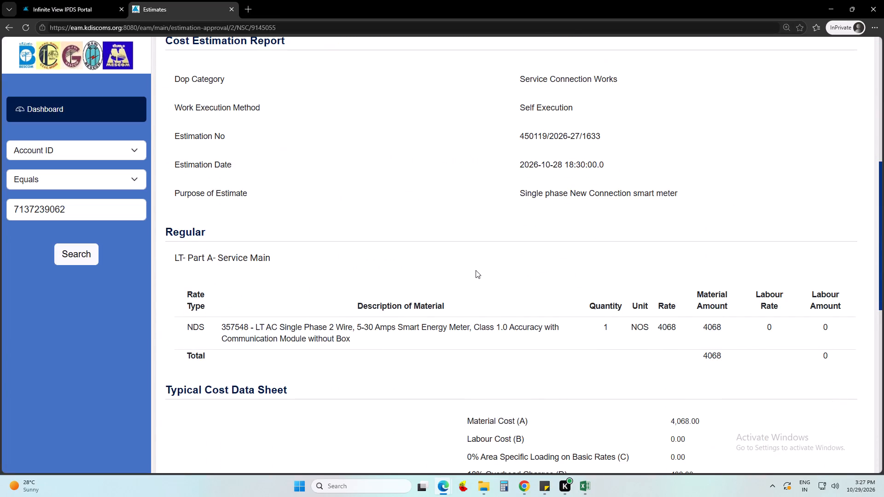
scroll(476, 270, "down", 13)
scroll(483, 323, "down", 4)
left_click(490, 393)
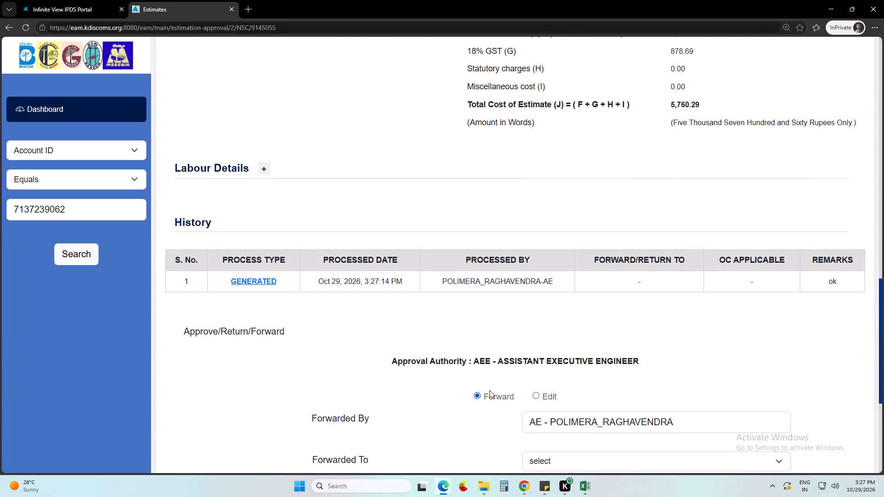
scroll(660, 289, "down", 7)
left_click(587, 223)
left_click(568, 250)
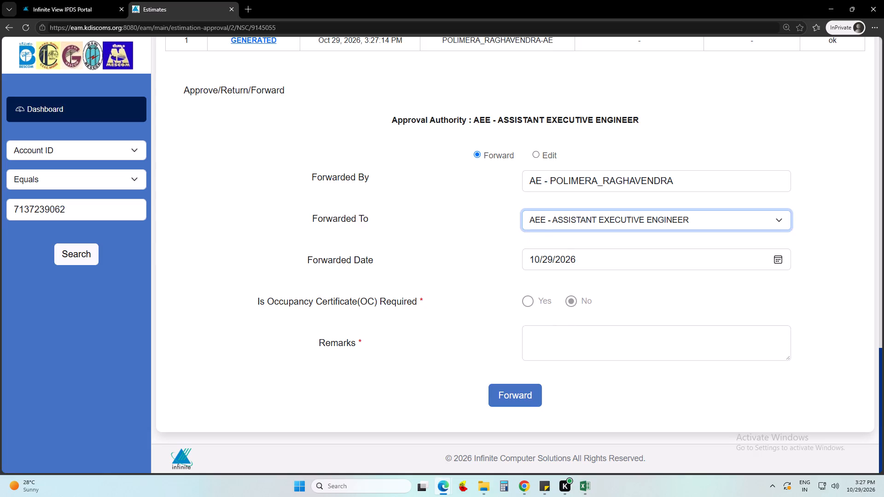
left_click(553, 329)
type("ok")
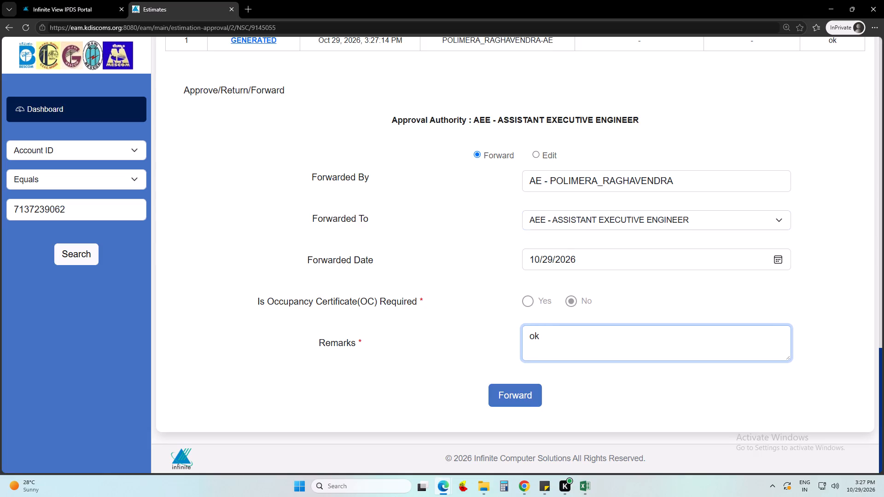
left_click(612, 414)
left_click(529, 398)
left_click(334, 266)
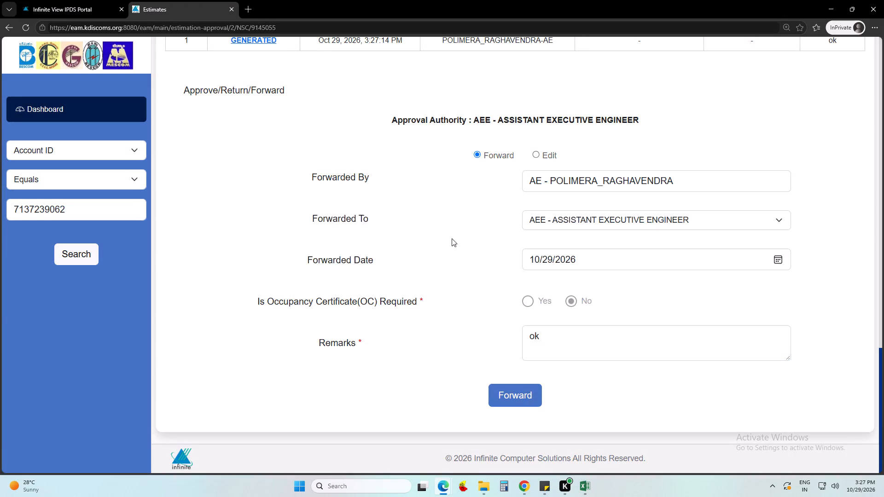
left_click(526, 58)
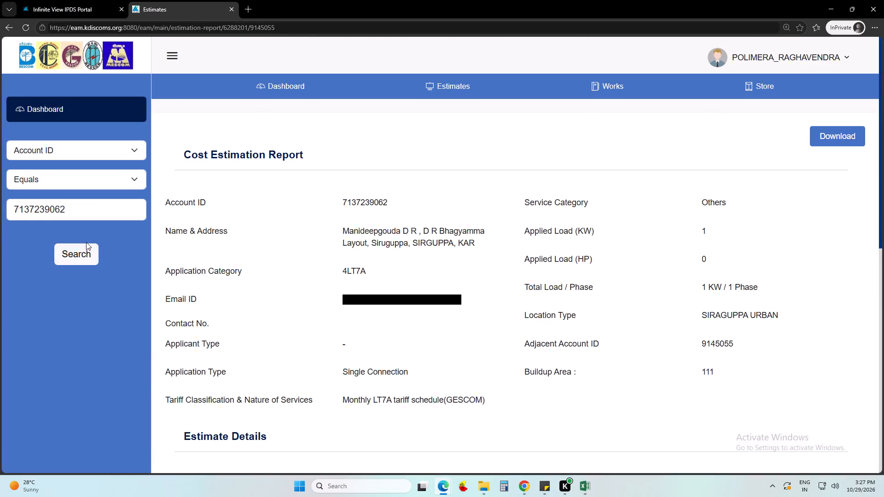
Search again for the same account's pending activity.
left_click(84, 262)
Select the account ID in the search criteria.
left_click(99, 225)
double_click(99, 220)
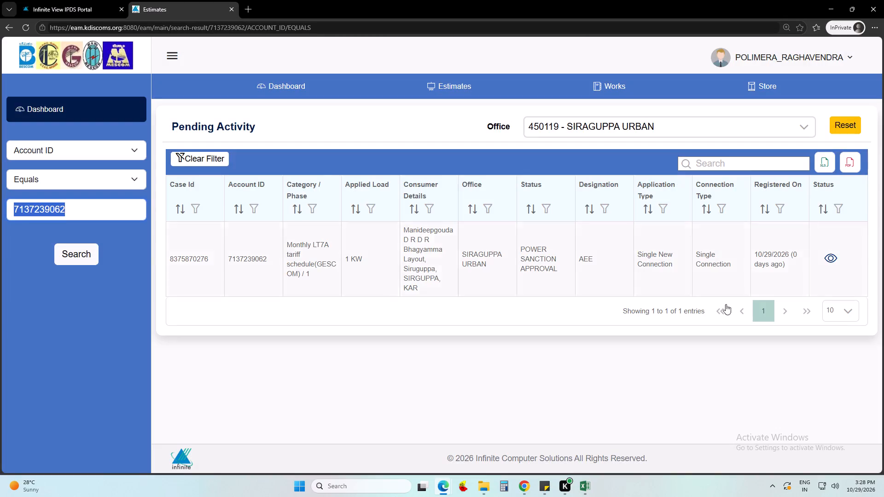
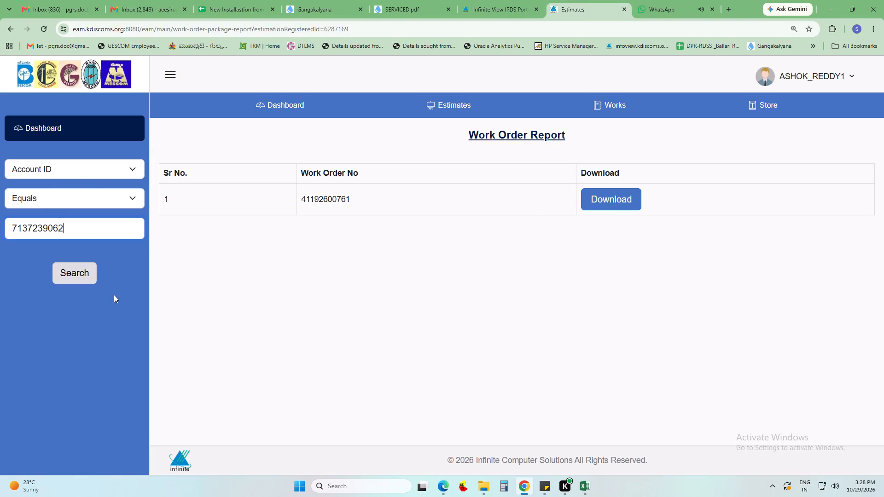
Search the pending activity for the LT7A account and open its Power Sanction Approval Form.
left_click(81, 277)
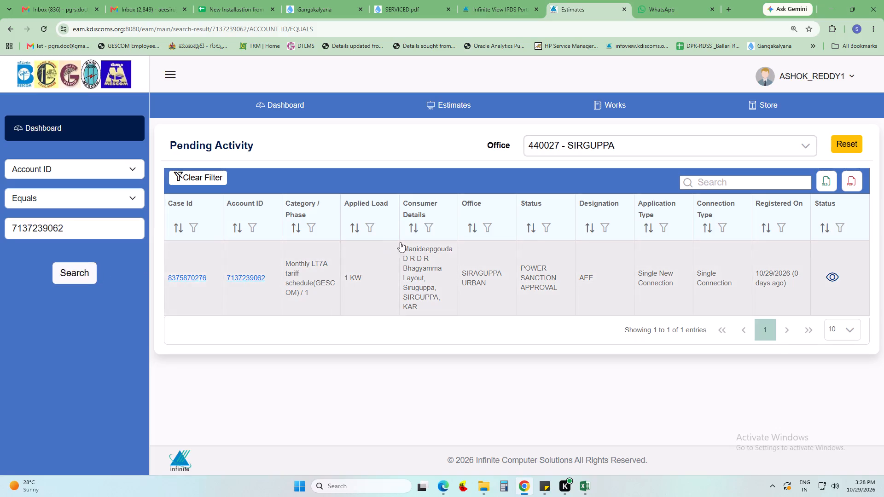
left_click(240, 283)
left_click(251, 280)
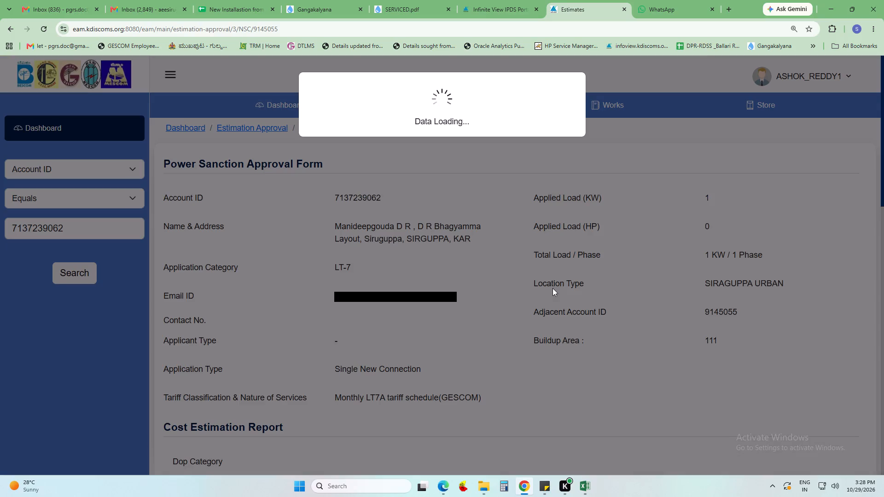
Approve the power sanction as AEE with the remark "ok" and acknowledge the confirmation.
scroll(553, 289, "down", 5)
scroll(509, 277, "down", 4)
scroll(491, 335, "down", 9)
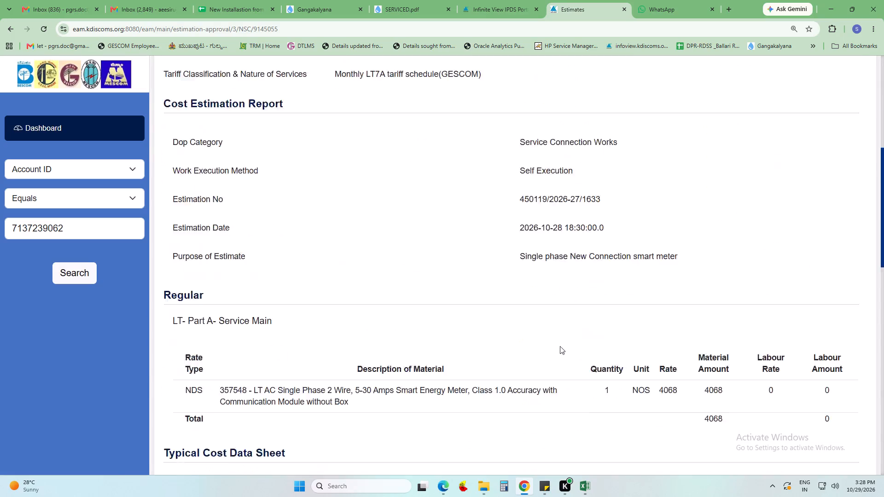
scroll(560, 346, "down", 17)
left_click(437, 401)
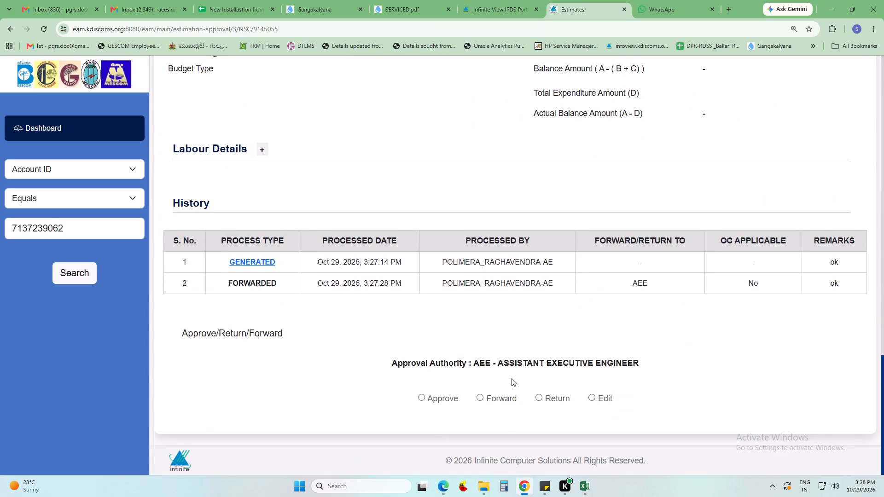
scroll(636, 320, "down", 7)
left_click(566, 342)
type("ok")
key("Tab")
key("Return")
key("Return")
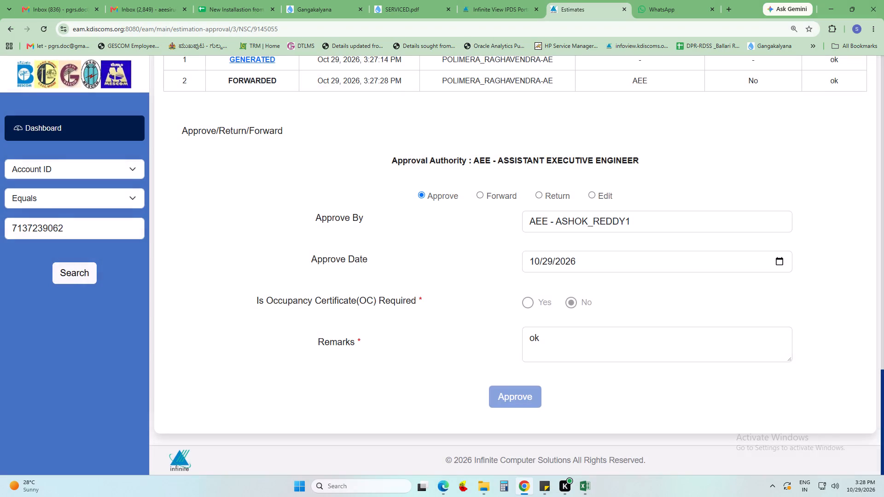
scroll(511, 232, "up", 18)
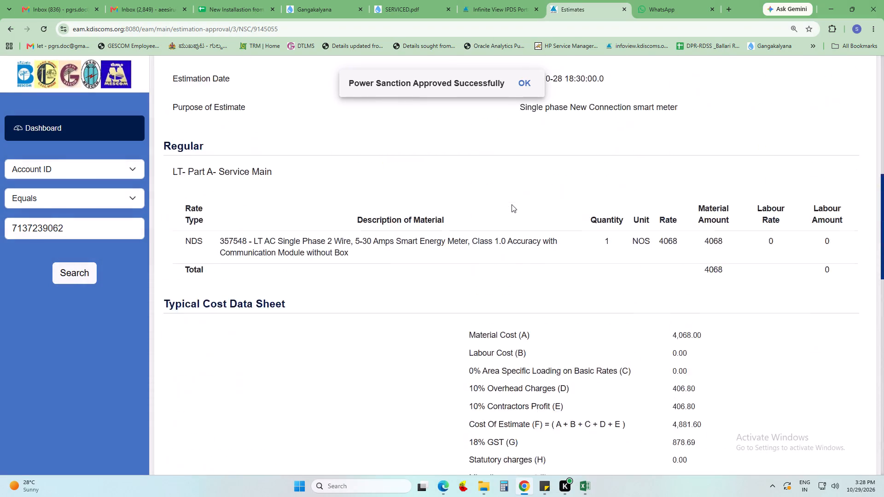
scroll(512, 204, "up", 4)
left_click(522, 87)
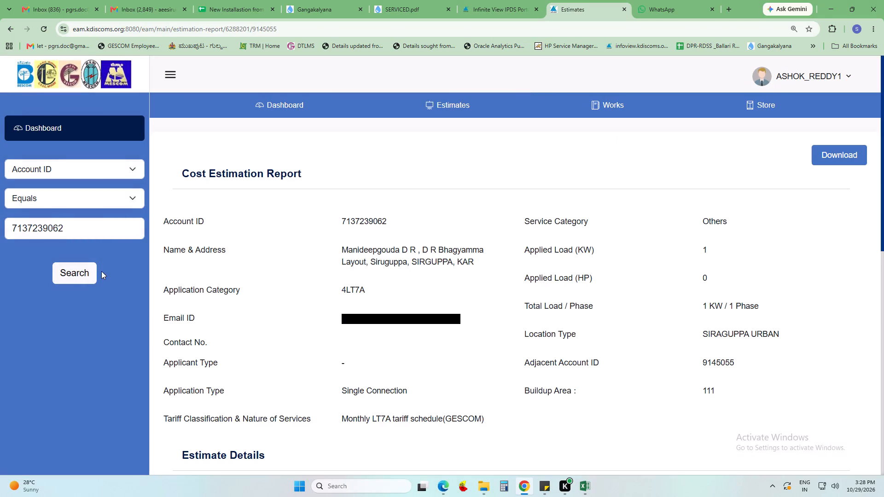
Search again for the same account's pending activity to check its status.
left_click(101, 271)
left_click(89, 272)
Switch to Oracle Utilities Customer Care and Billing in Edge and look up the same LT7A account in Control Central Search.
left_click(444, 481)
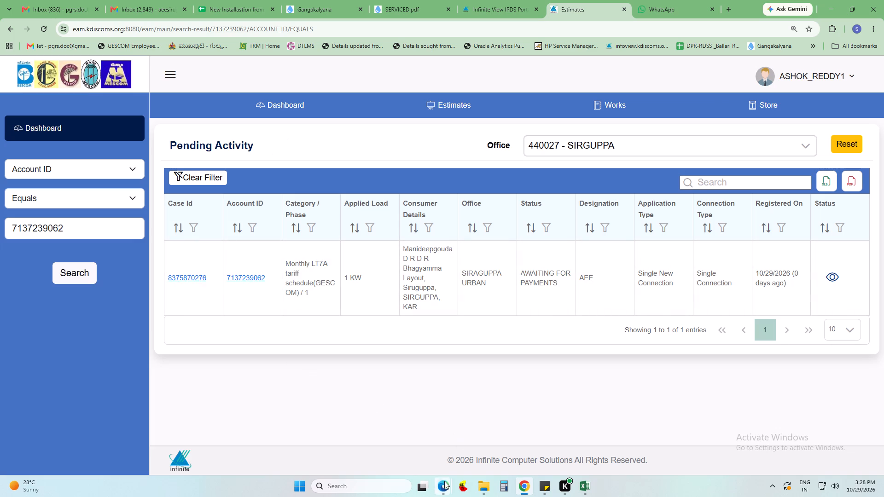
left_click(394, 430)
left_click(28, 68)
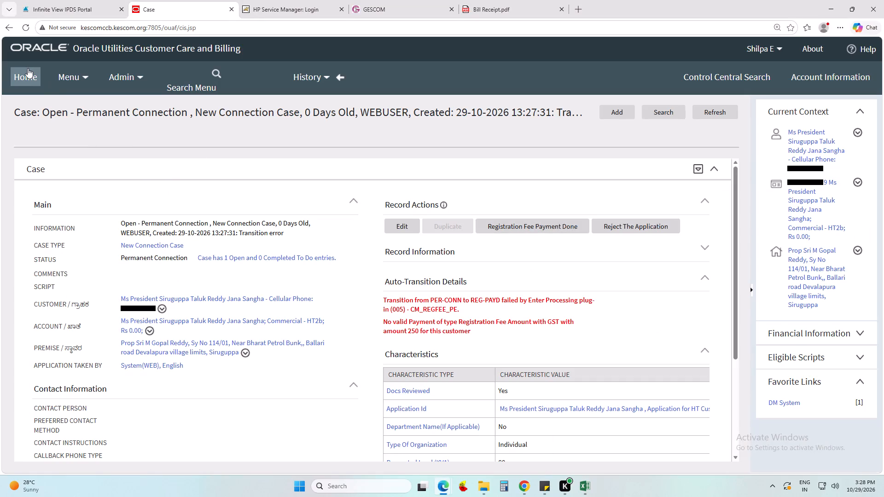
scroll(687, 323, "up", 3)
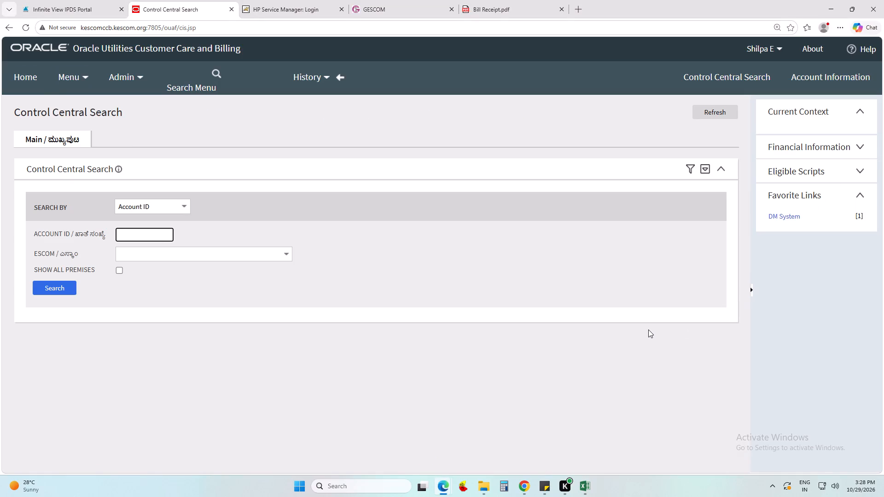
key("ctrl+v")
key("Return")
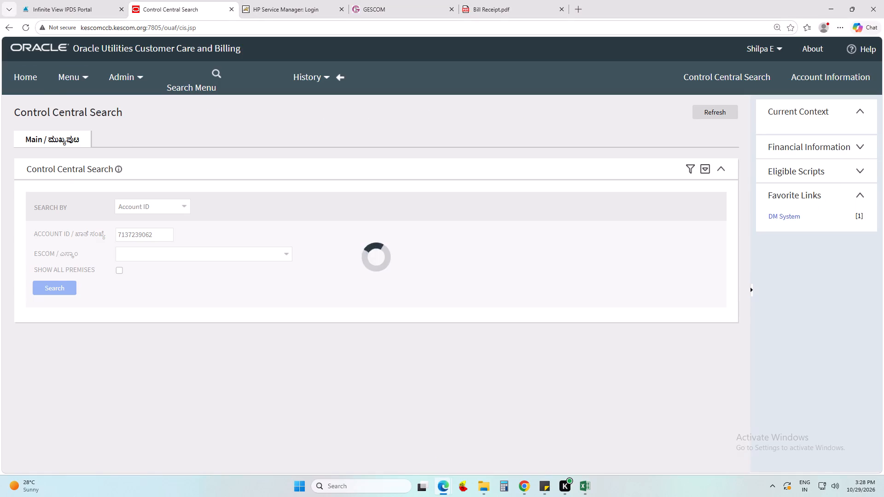
scroll(166, 232, "up", 6)
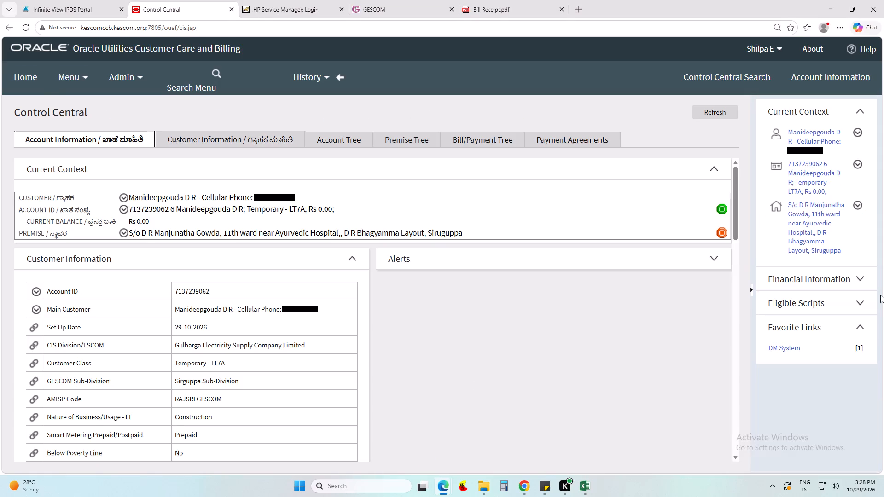
Search for cases linked to the account's premise and open its New Connection Case.
left_click(859, 208)
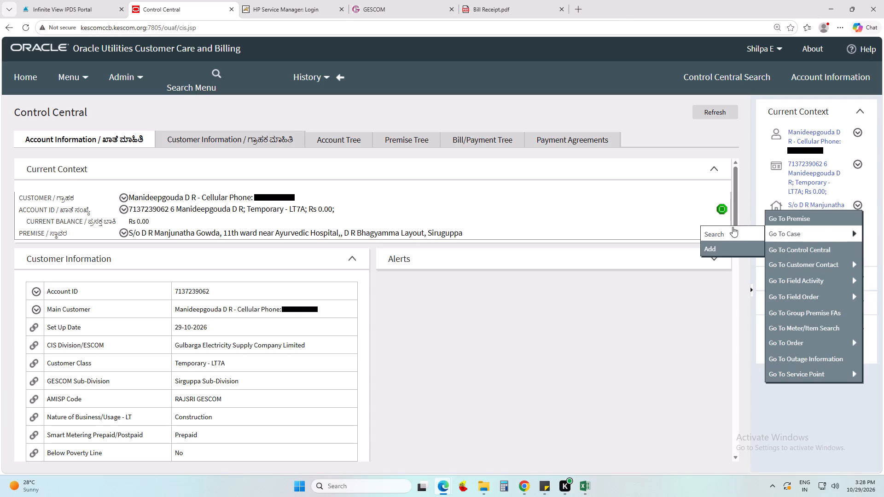
left_click(733, 227)
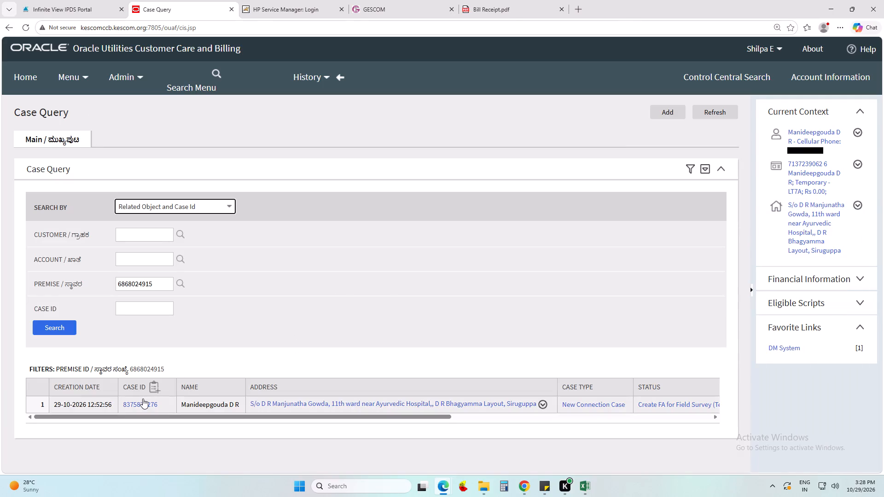
left_click(140, 400)
scroll(648, 410, "up", 2)
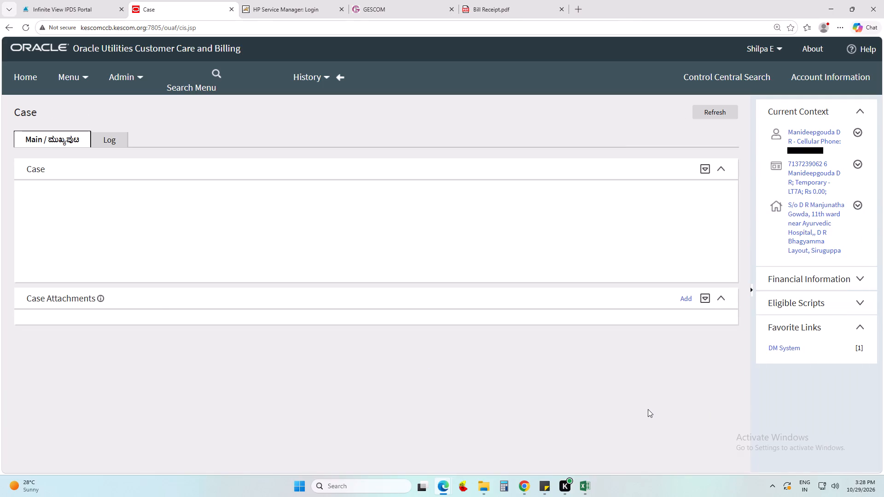
scroll(648, 409, "up", 2)
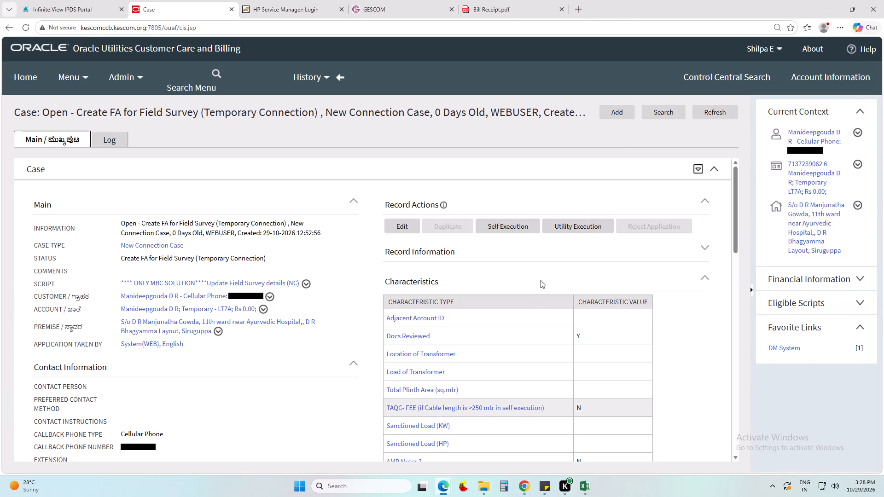
Transition the case to Utility Execution, saving INDIVIDUAL as the required Type Of Organization characteristic.
left_click(578, 222)
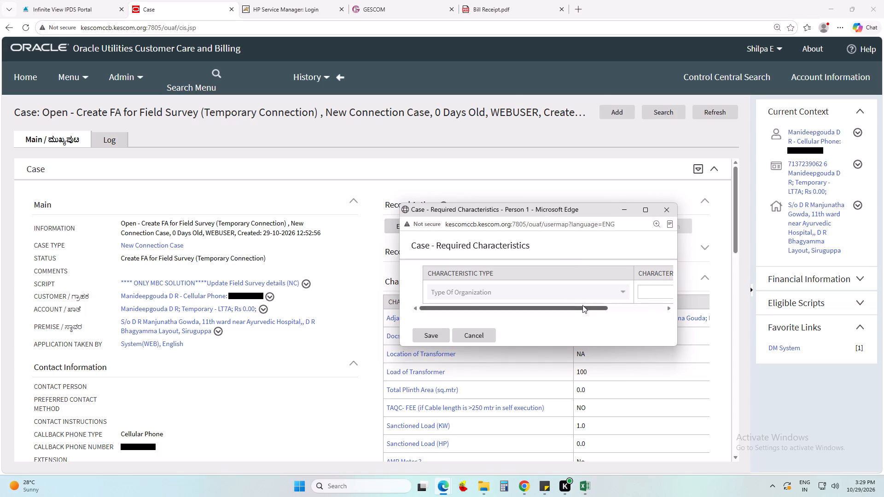
left_click_drag(582, 305, 639, 305)
left_click(651, 288)
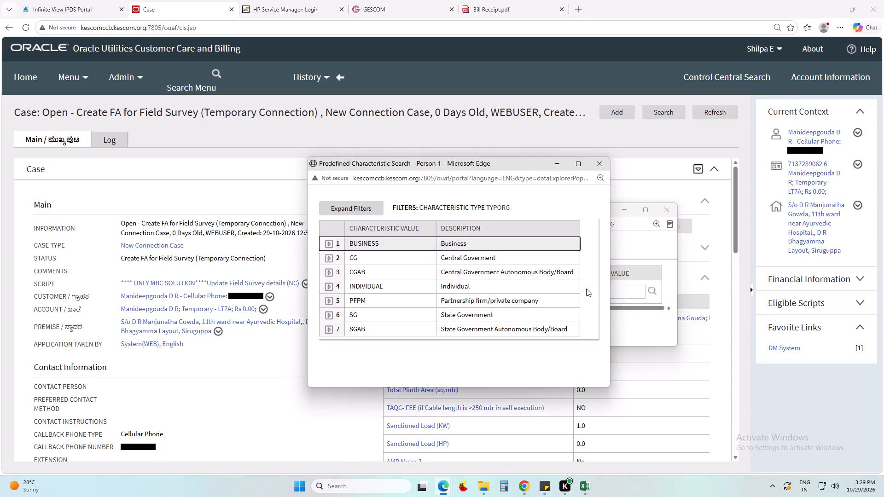
left_click(541, 282)
left_click(604, 332)
scroll(603, 332, "down", 4)
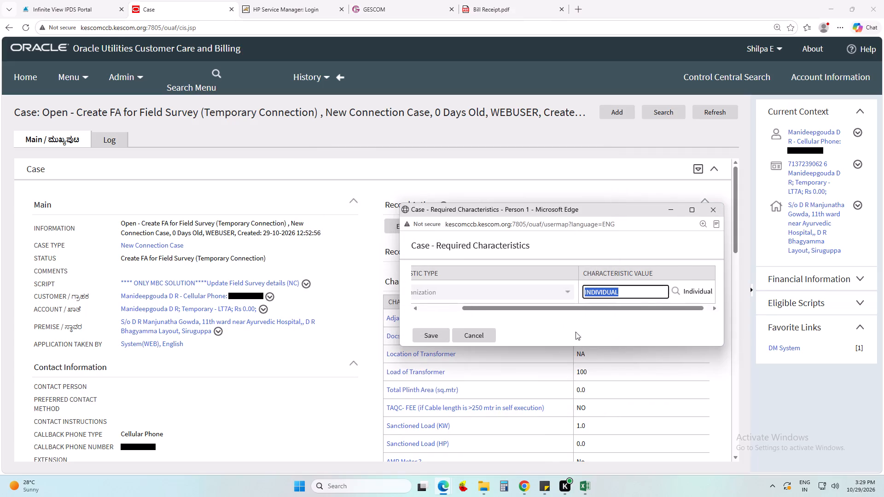
left_click(429, 329)
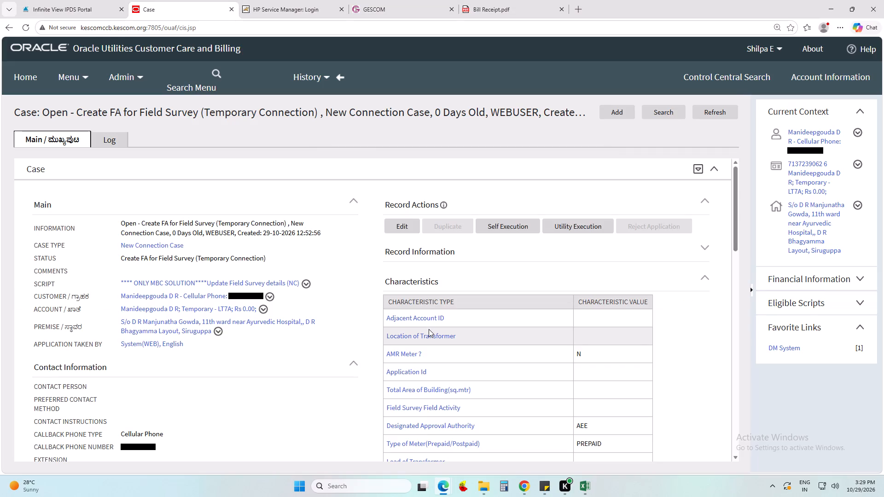
left_click(577, 225)
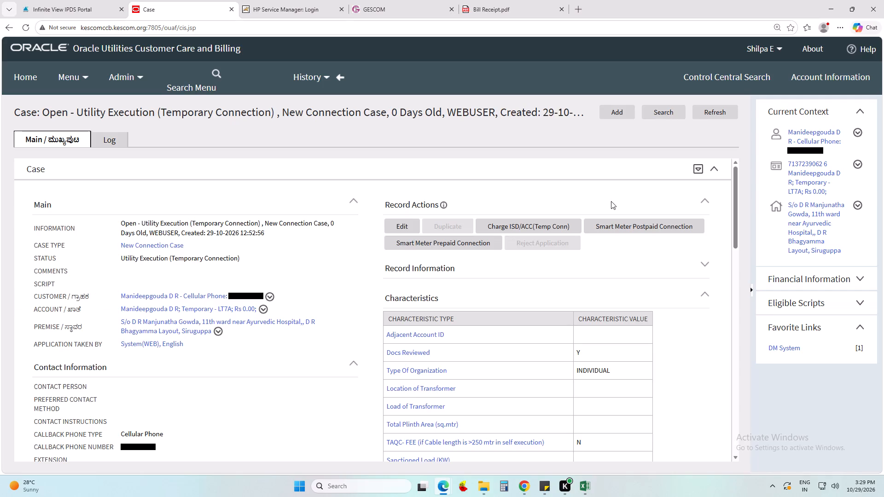
Transition the case to Smart Meter Prepaid Connection.
double_click(458, 243)
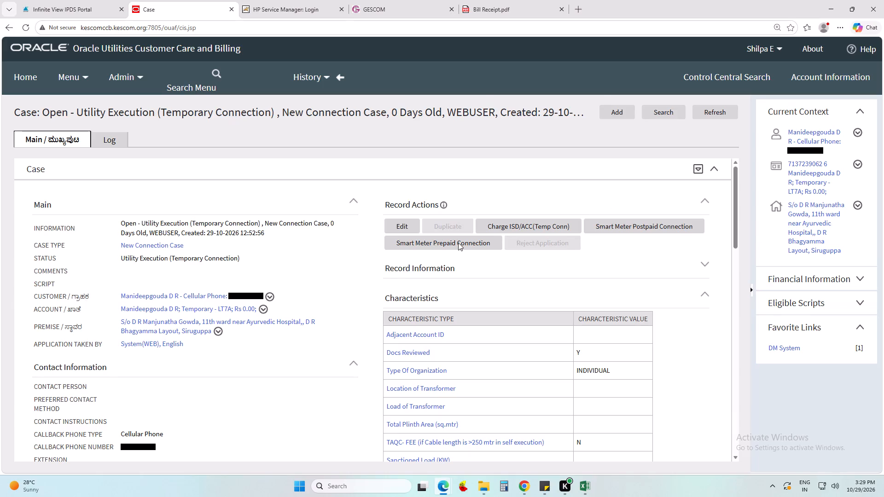
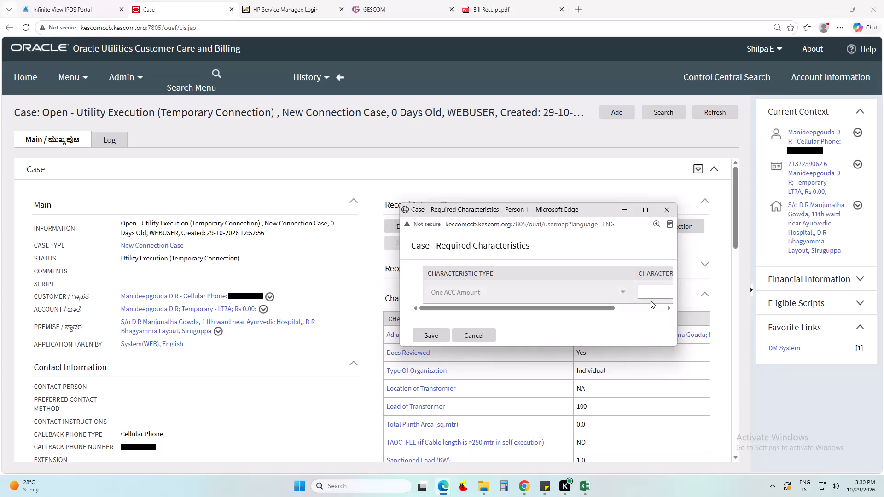
Enter 8641 as the required One ACC Amount characteristic for the case and save it.
left_click(647, 288)
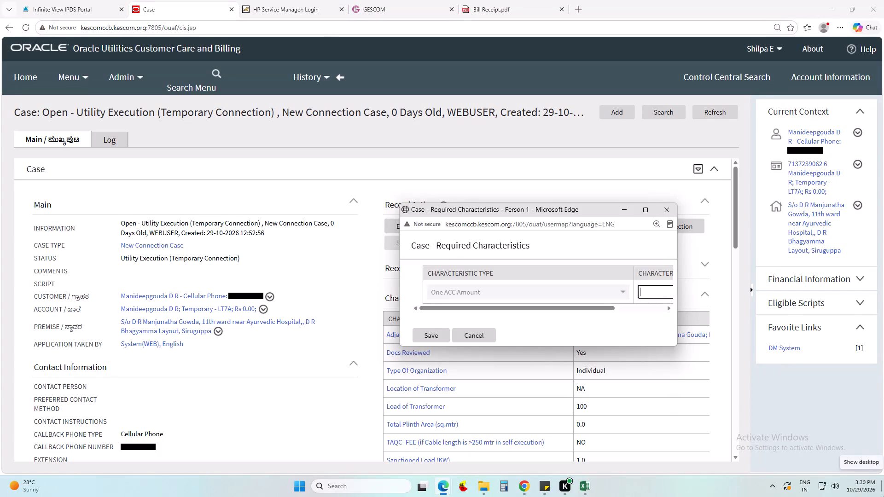
type("8641")
left_click(578, 334)
scroll(578, 334, "down", 5)
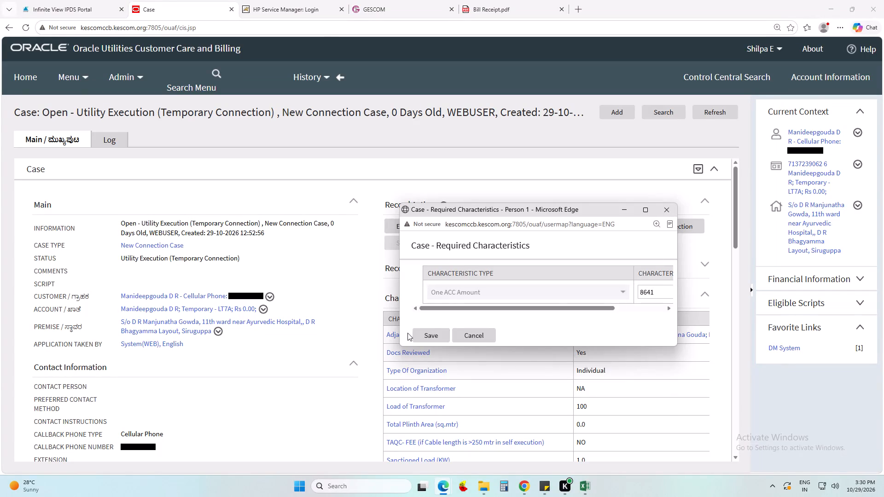
left_click(425, 332)
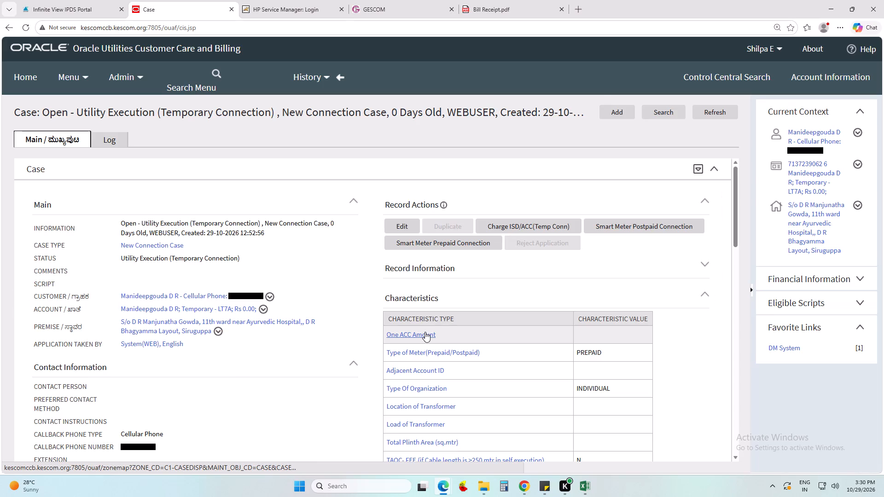
Transition the case from Utility Execution to Smart Meter Prepaid Connection again.
left_click(461, 243)
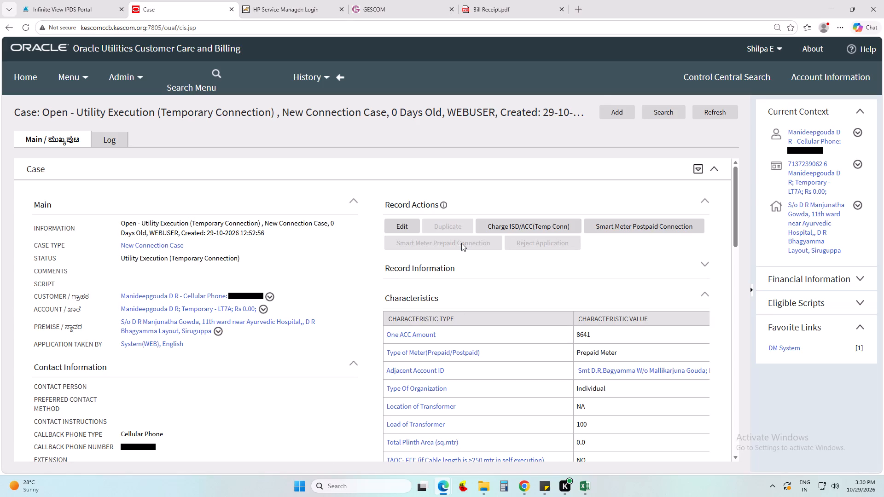
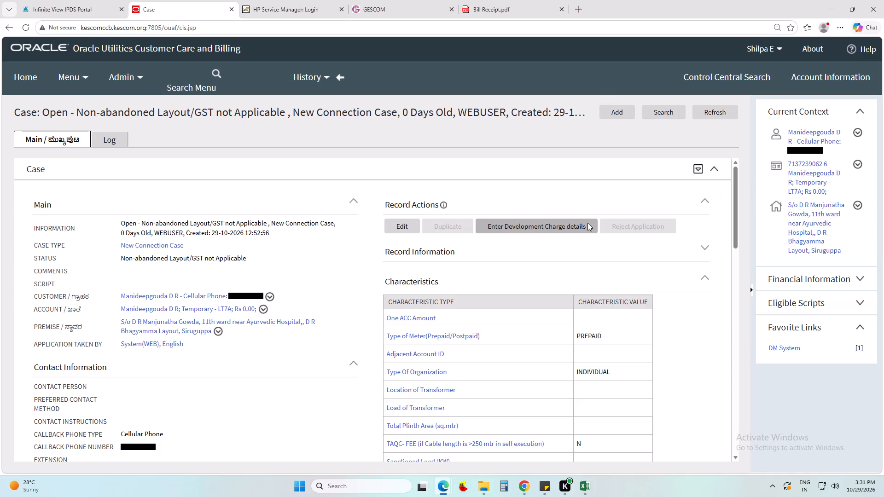
Advance the open New Connection Case from Non-abandoned Layout/GST not Applicable to Enter Development Charge details.
left_click(559, 214)
left_click(552, 223)
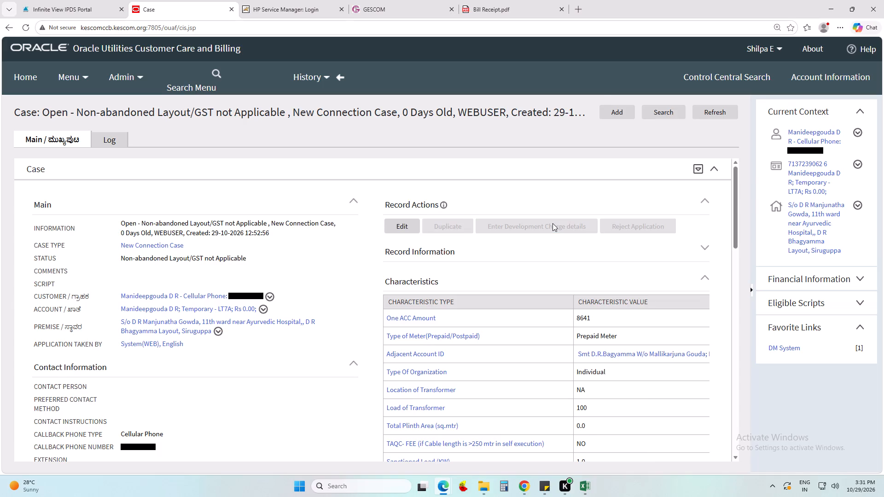
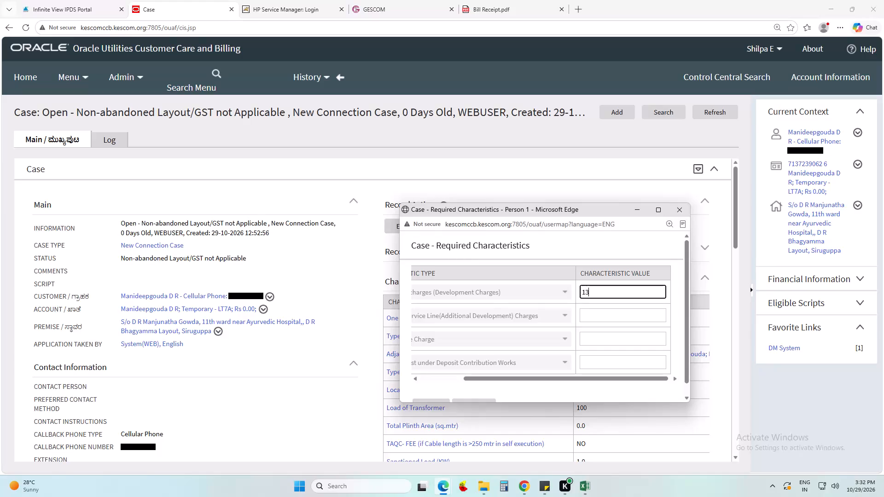
Complete and save the required characteristics: Development Charges 138, with 0 for Additional Service Line Charges, the next charge, and the Deposit Contribution Works amount.
key("Tab")
key("0")
key("Tab")
key("0")
key("Tab")
key("0")
key("Tab")
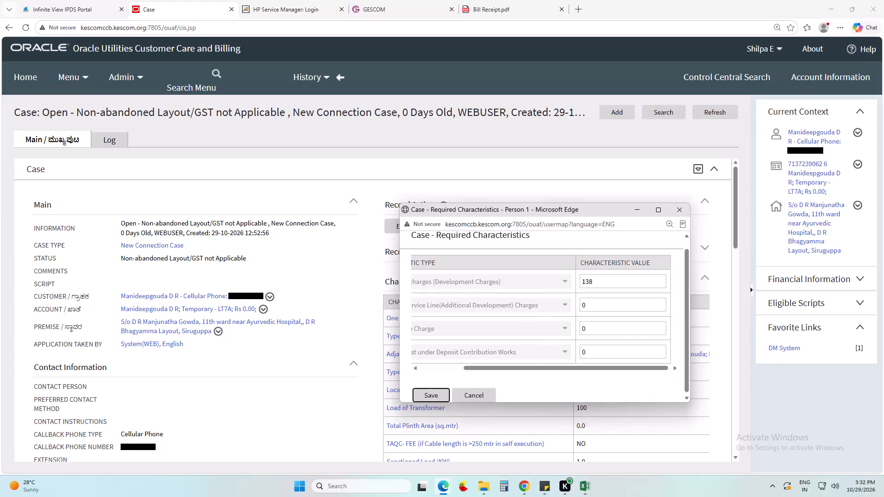
key("Return")
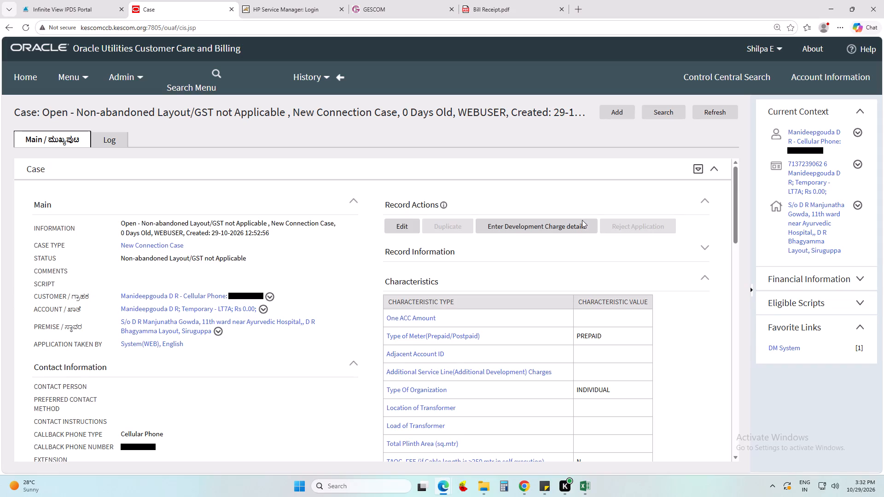
Advance the New Connection Case through Enter Development Charge details and generate its power sanction letter.
left_click(562, 224)
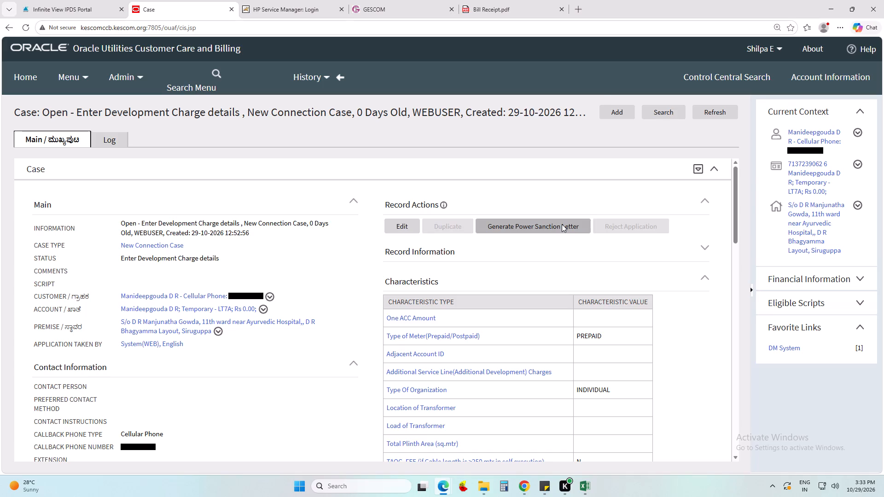
left_click(562, 224)
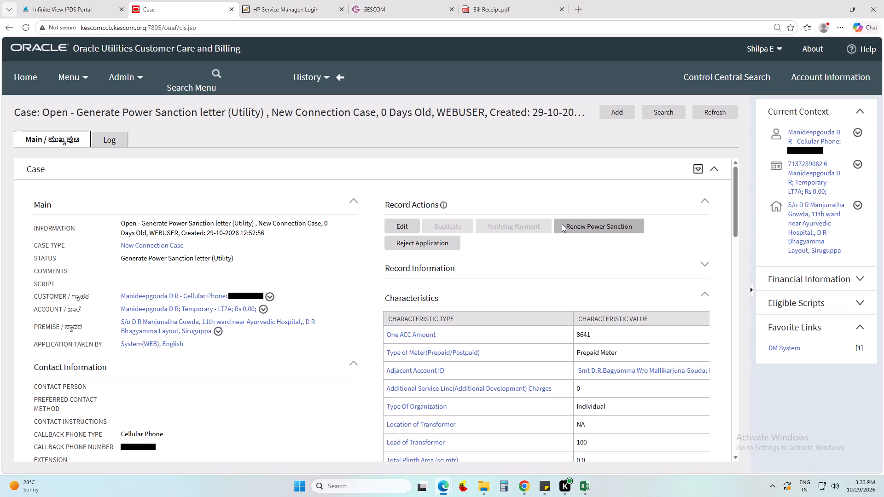
Open the power sanction letter's customer contact record from the newest entry in the case log.
double_click(117, 145)
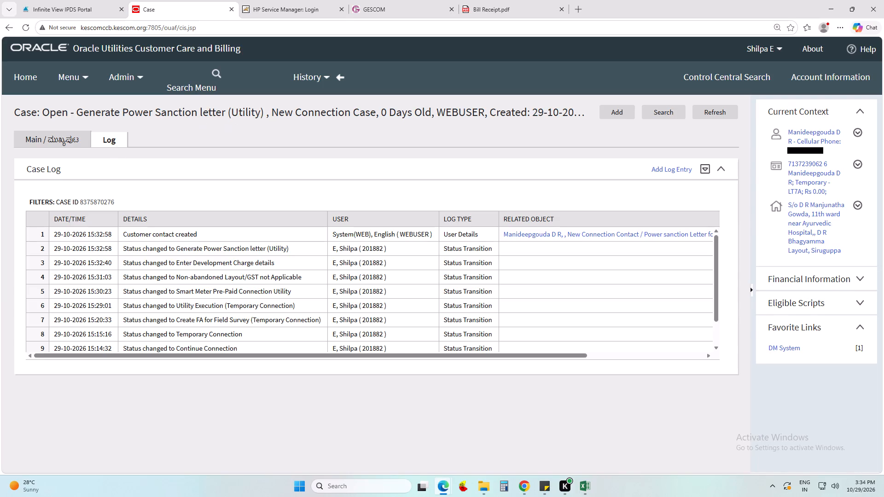
left_click(575, 233)
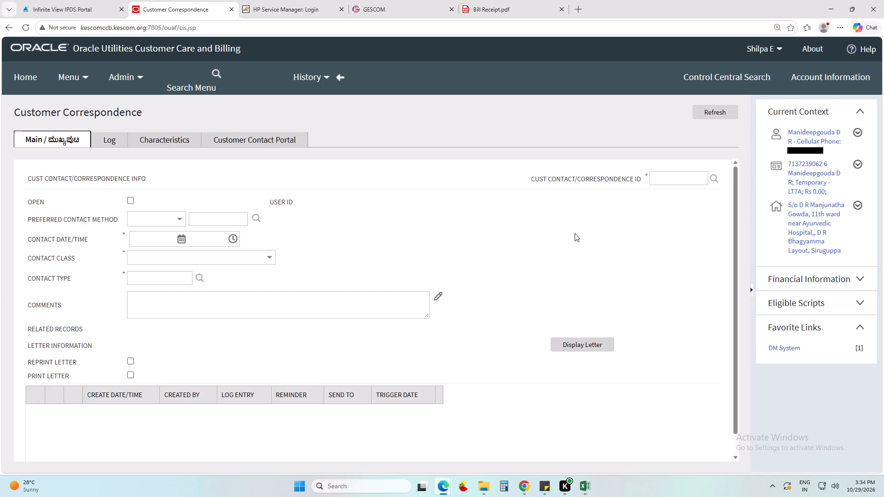
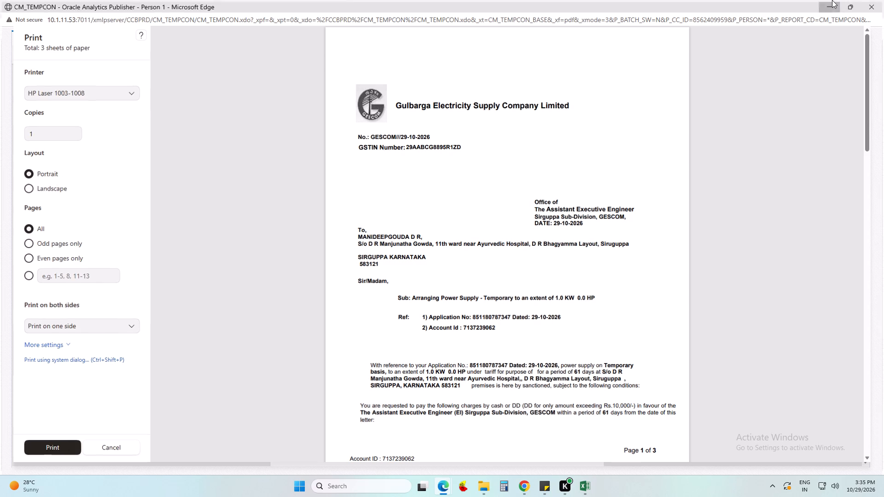
Return to the Control Central Search home page in Oracle Utilities Customer Care and Billing.
left_click(34, 76)
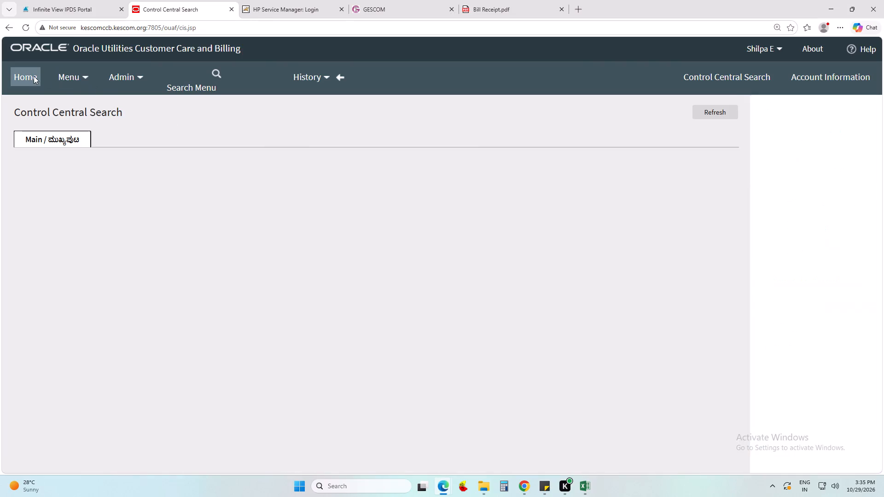
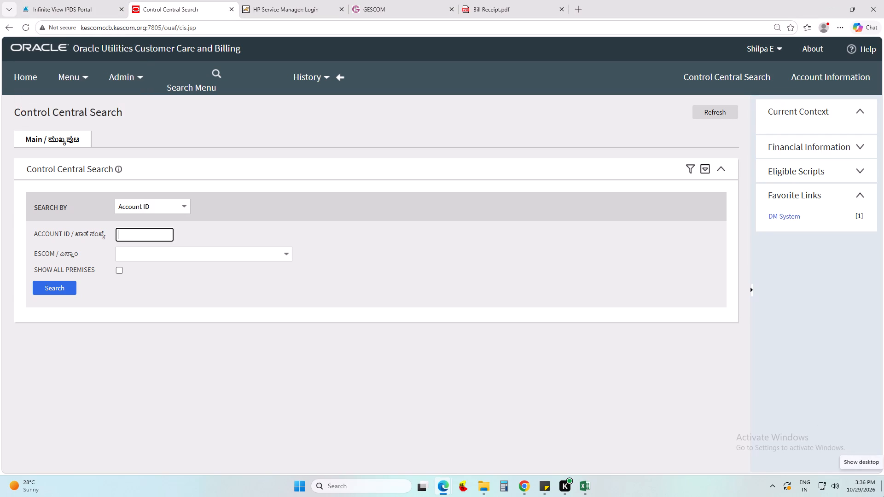
Look up the LT2A domestic applicant's account by its account ID in Control Central Search.
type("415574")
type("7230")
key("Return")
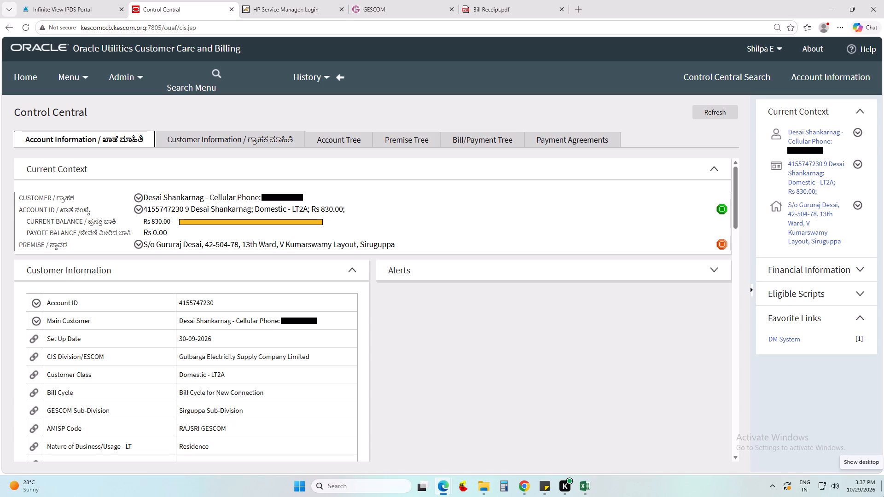
Find the cases linked to the account's premise and open its New Connection Case to view its details.
left_click(858, 205)
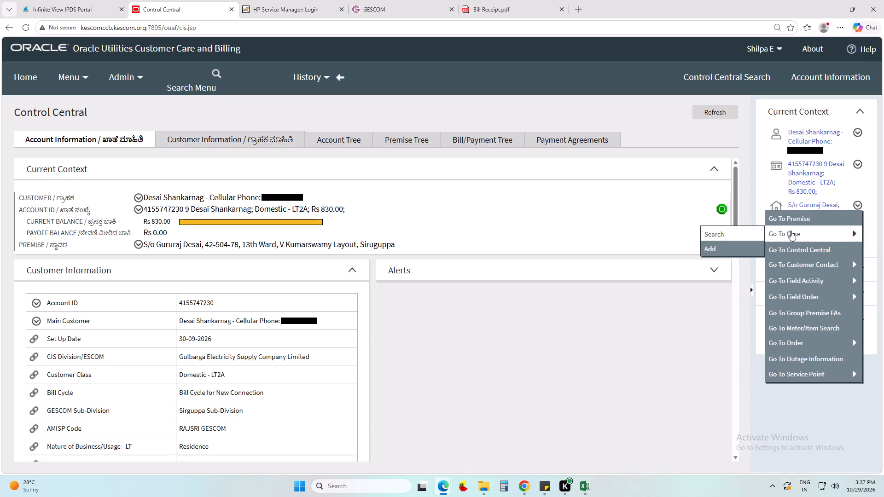
left_click(750, 231)
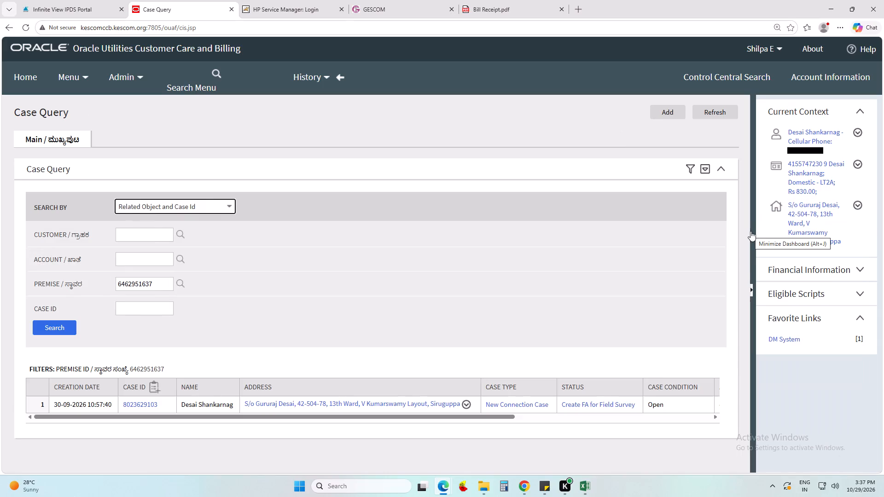
left_click(139, 402)
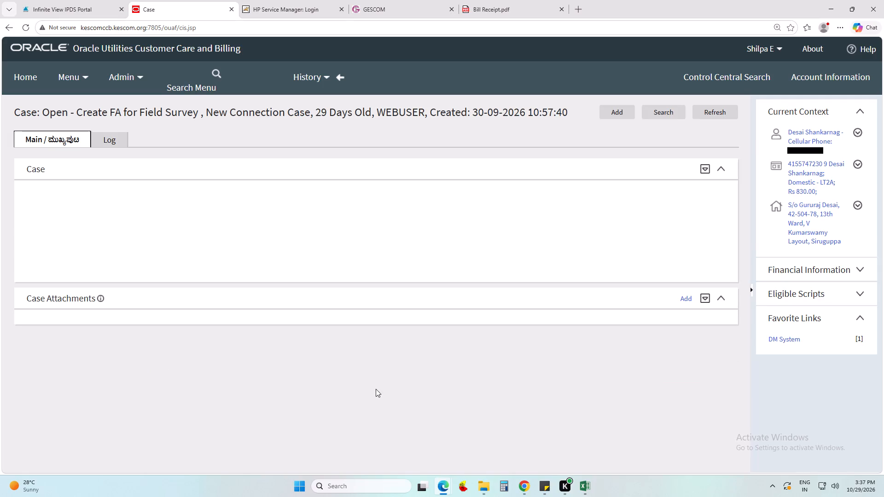
scroll(534, 320, "up", 2)
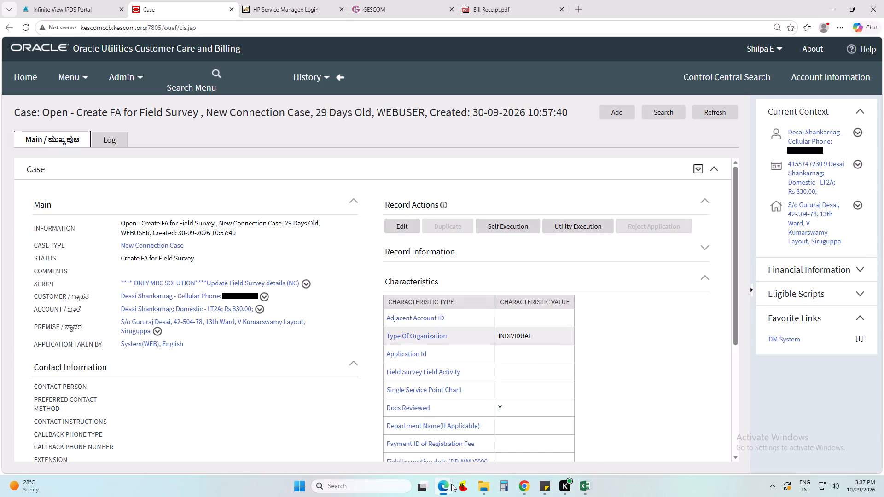
Switch to the EAM Estimates site and search pending activities for the same account ID.
left_click(482, 429)
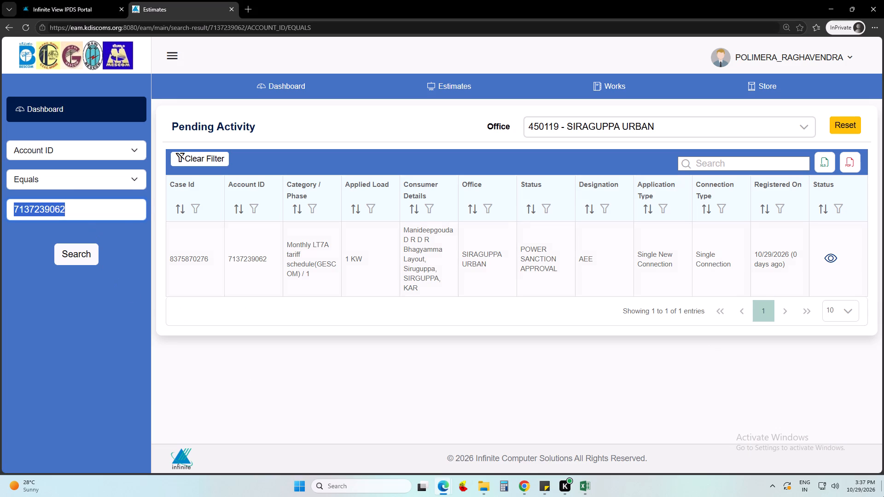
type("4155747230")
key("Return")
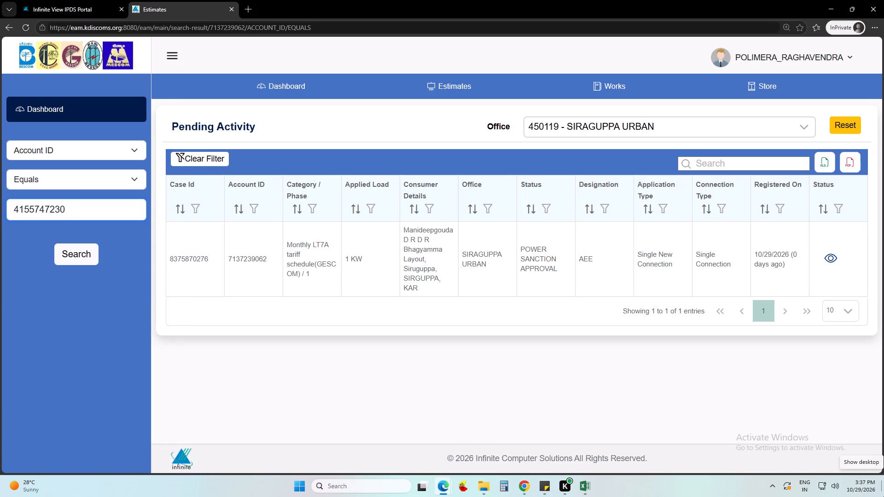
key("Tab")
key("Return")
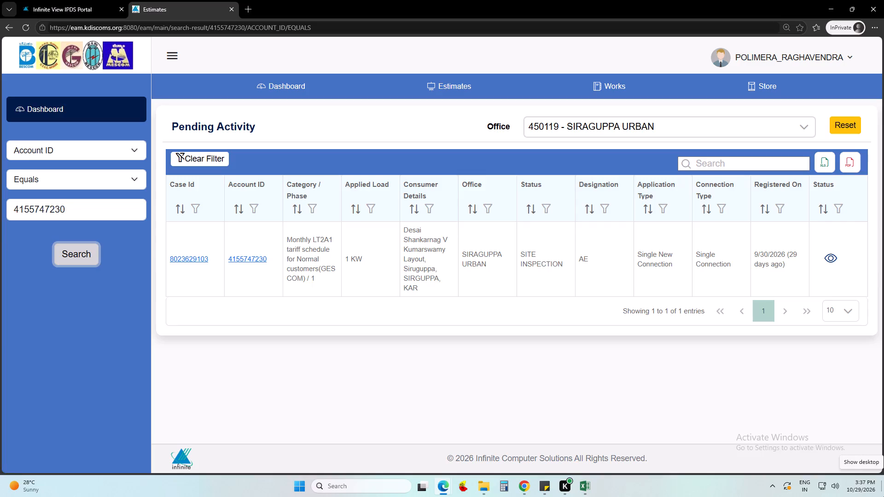
Open the account's site inspection form and advance past Consumer Details to Premises Inspection.
left_click(247, 260)
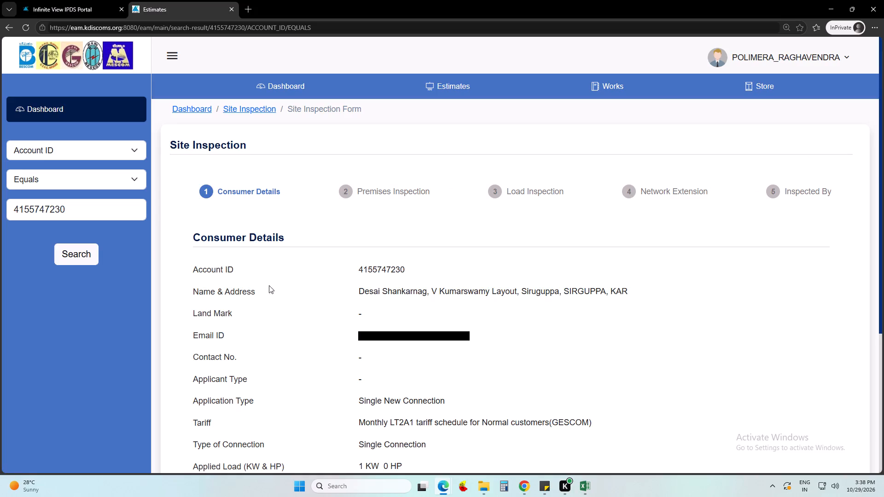
scroll(444, 252, "down", 3)
scroll(470, 259, "up", 1)
scroll(472, 259, "down", 4)
left_click(814, 389)
Set the Nature of Business to RESIDENTIAL in the premises inspection details.
scroll(637, 360, "down", 2)
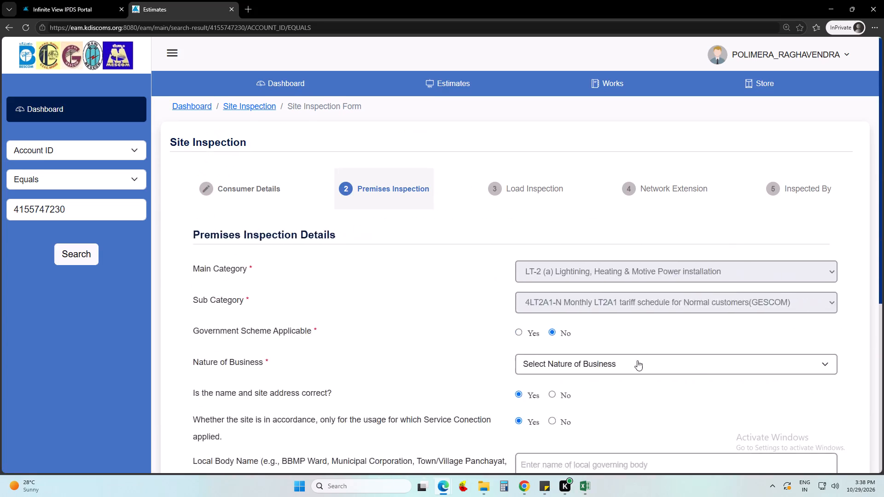
left_click(587, 272)
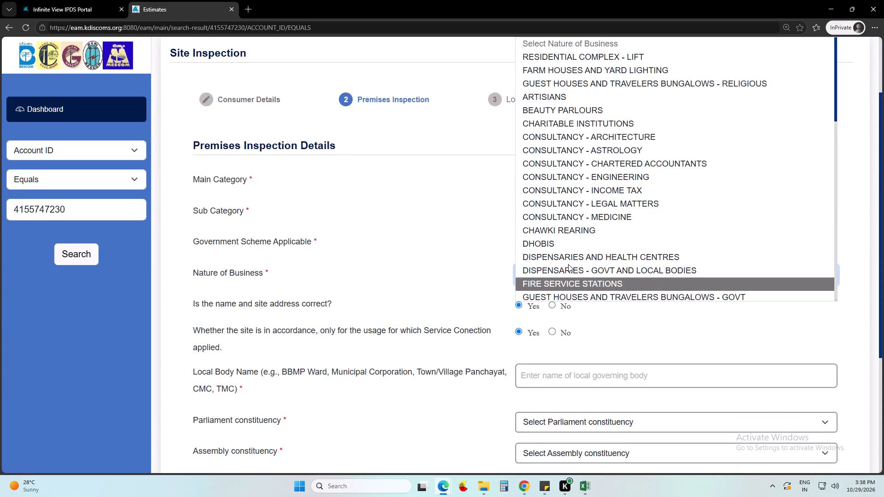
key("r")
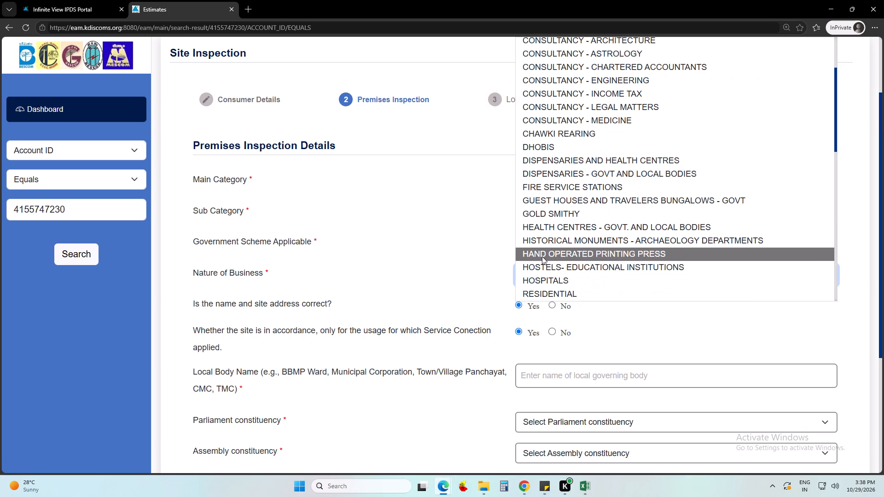
key("Down")
key("Down")
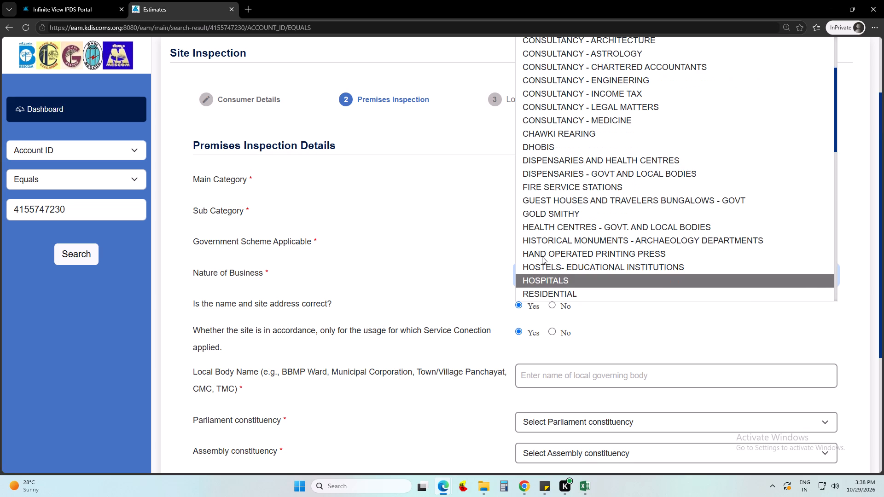
key("Down")
key("Return")
Enter local body cmc, parliament constituency Koppal and assembly constituency Siruguppa (ST), and proceed to Load Inspection.
key("Tab")
key("Tab")
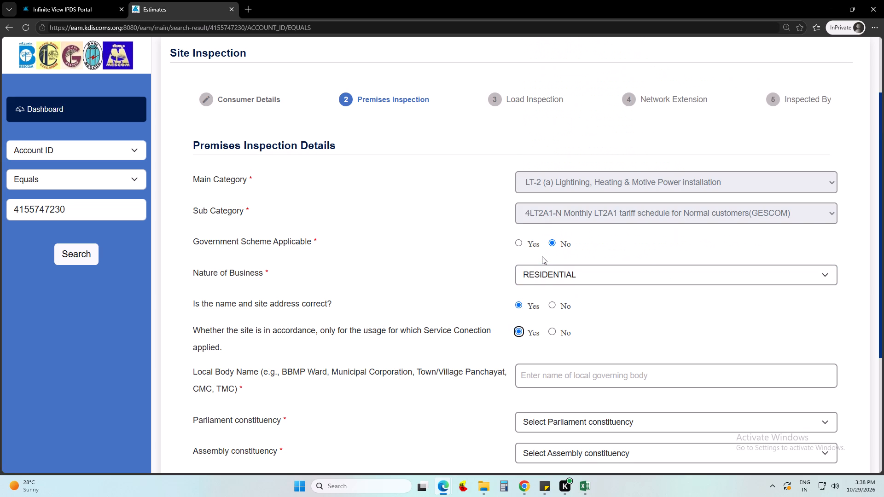
key("Tab")
left_click(555, 377)
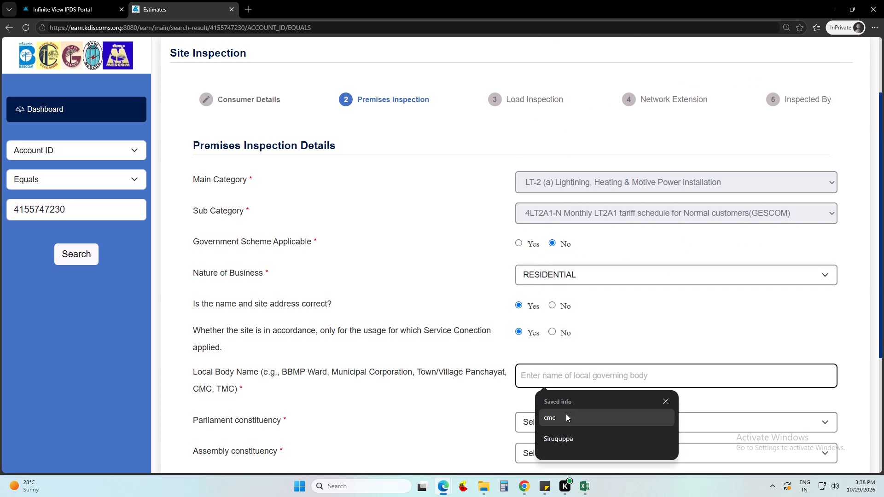
left_click(566, 414)
left_click(560, 418)
left_click(557, 392)
left_click(570, 459)
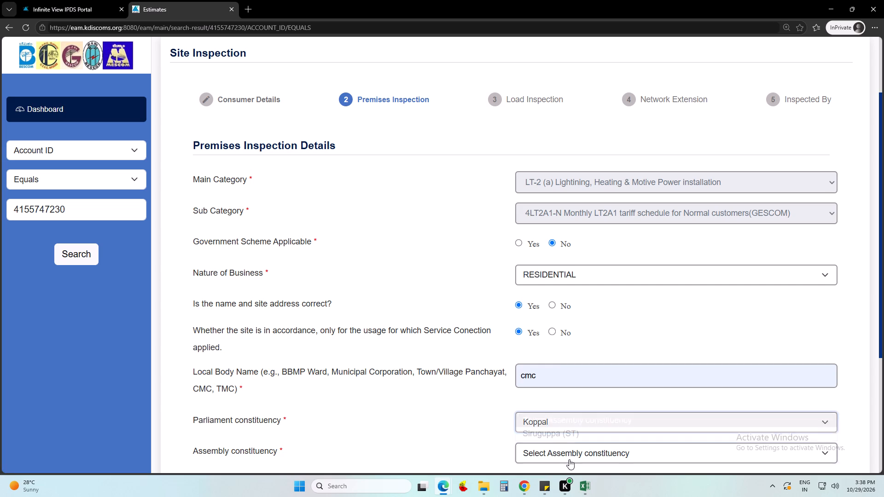
left_click(567, 436)
left_click(390, 394)
scroll(681, 376, "down", 5)
scroll(682, 376, "up", 1)
scroll(682, 376, "down", 2)
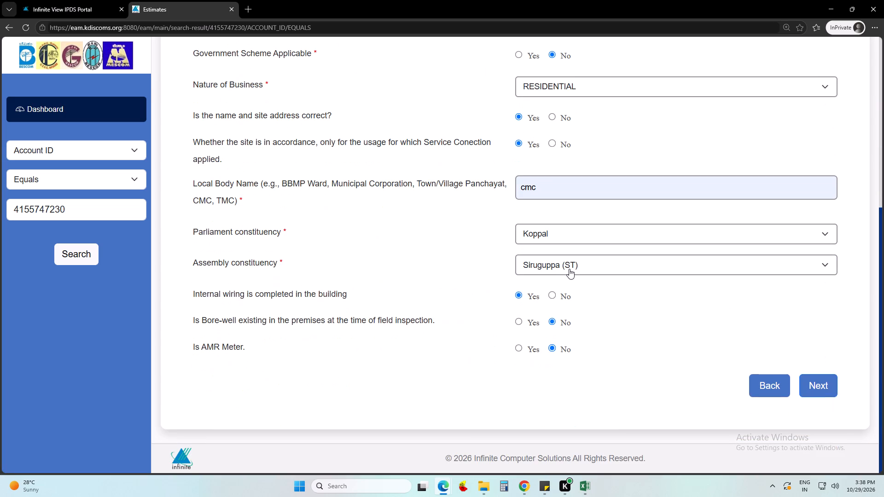
left_click(830, 377)
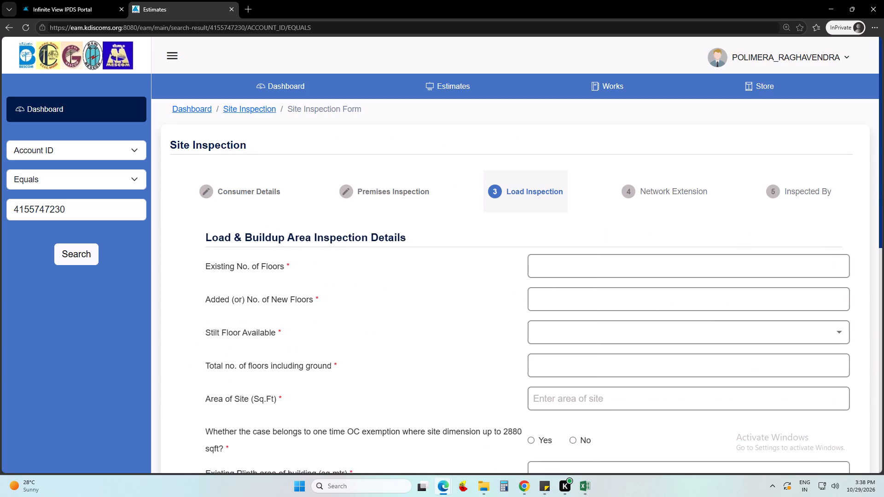
Enter 0 existing floors and 2 new floors, and set Stilt Floor Available to No.
left_click(561, 272)
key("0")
key("Tab")
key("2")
key("Tab")
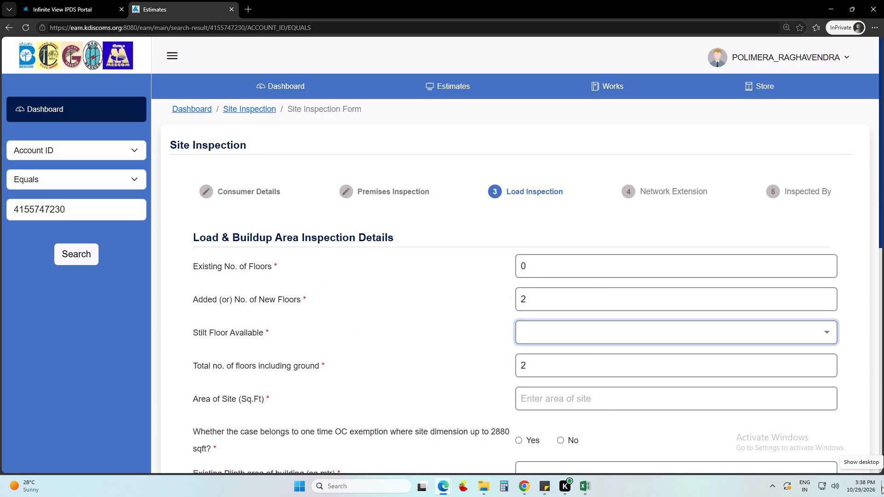
key("Down")
key("Down")
key("Tab")
key("Tab")
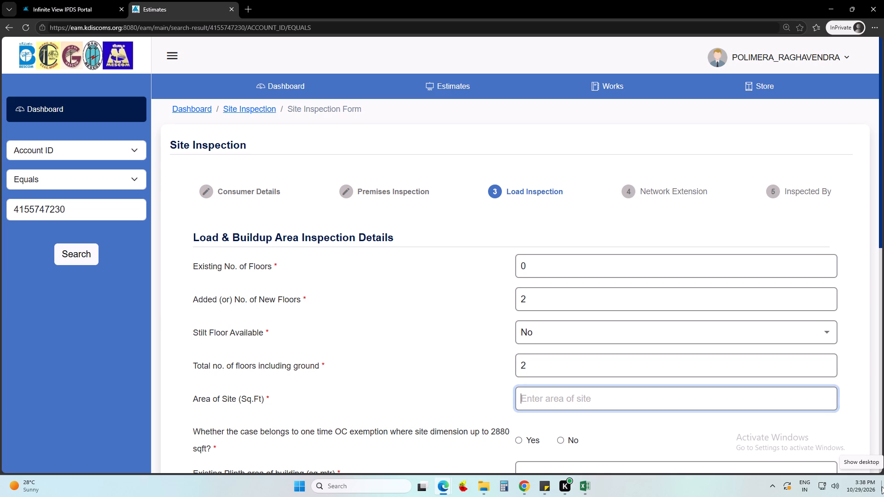
Enter a site area of 1200 sq ft and answer No to the one-time OC exemption question.
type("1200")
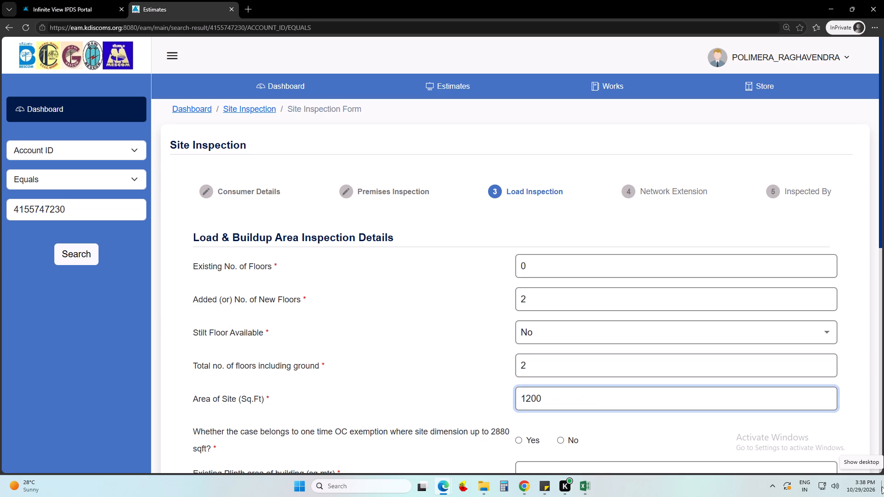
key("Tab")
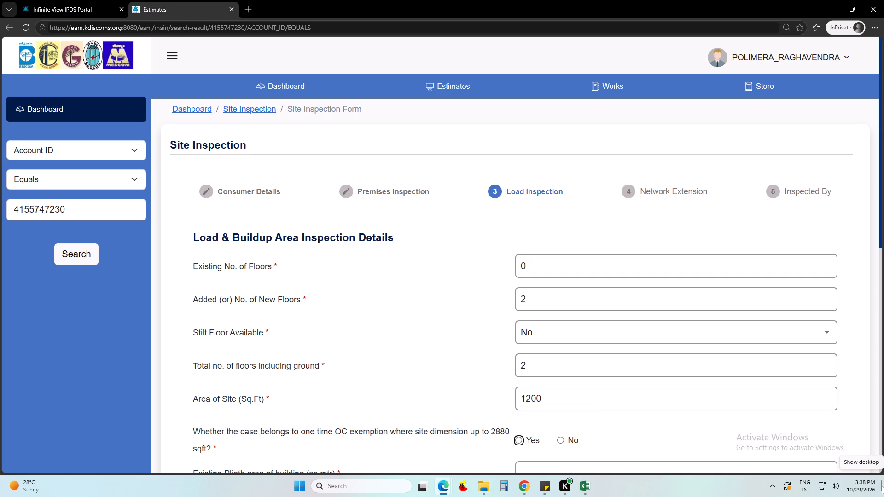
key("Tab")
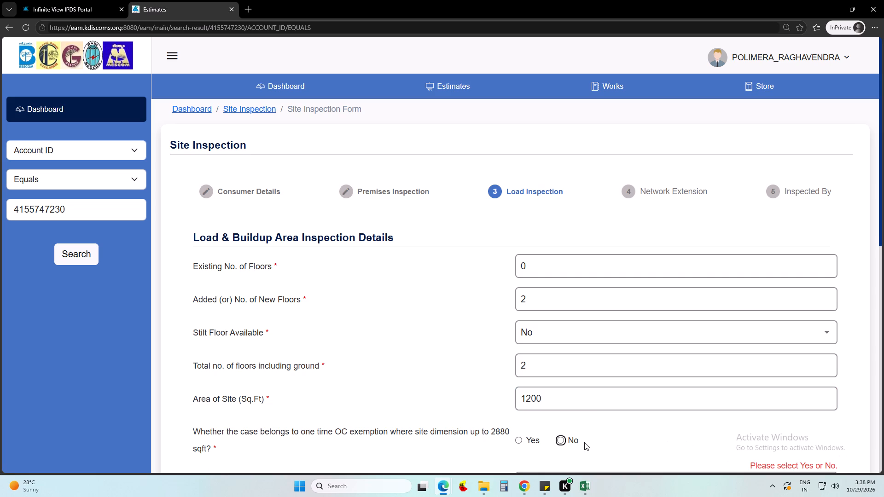
left_click(563, 440)
left_click(574, 439)
Enter 0 for the existing, new and total plinth areas of the building.
scroll(633, 435, "down", 3)
left_click(532, 340)
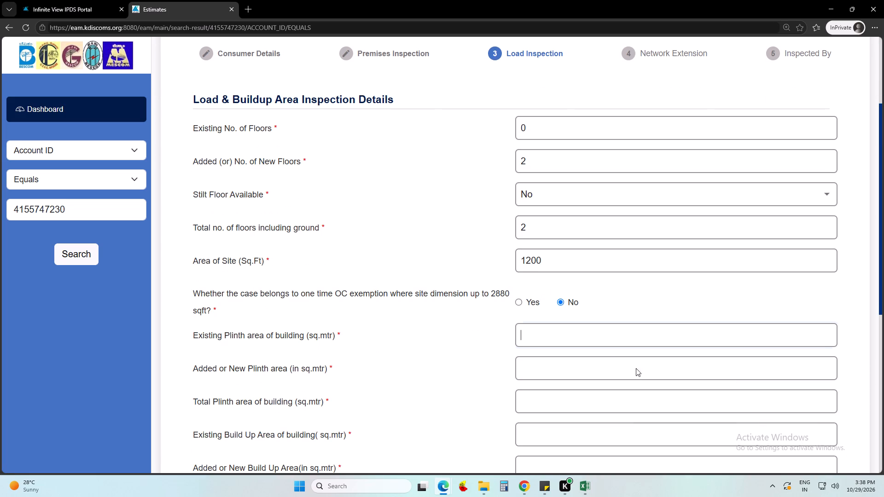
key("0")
key("Tab")
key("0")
key("Tab")
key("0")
key("Tab")
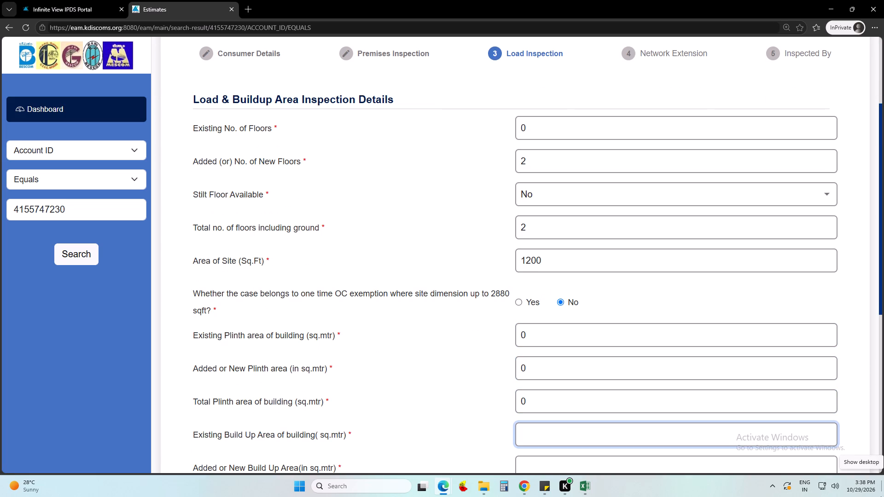
Enter an existing build-up area of 111 sq m and a new build-up area of 0.
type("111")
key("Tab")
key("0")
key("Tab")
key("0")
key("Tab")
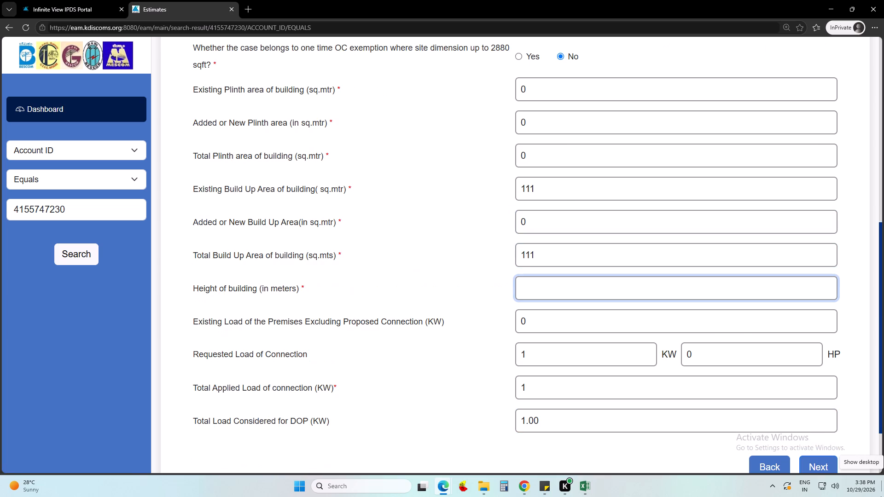
Set the building height to 5 m, keep the requested load values, and proceed to Network Extension.
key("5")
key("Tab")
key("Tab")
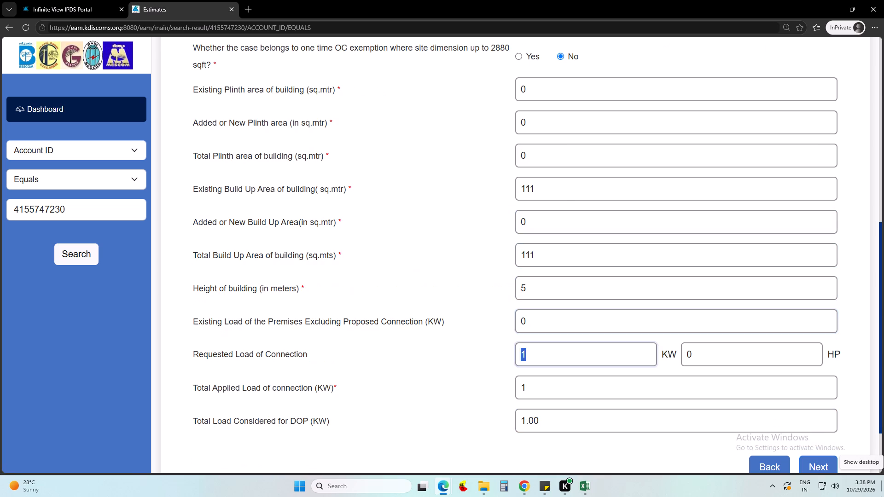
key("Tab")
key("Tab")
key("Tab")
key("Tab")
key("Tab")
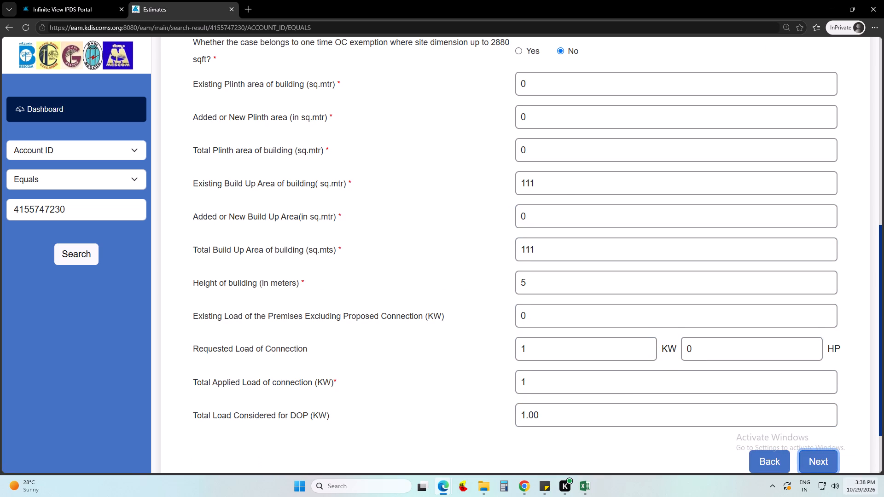
left_click(817, 455)
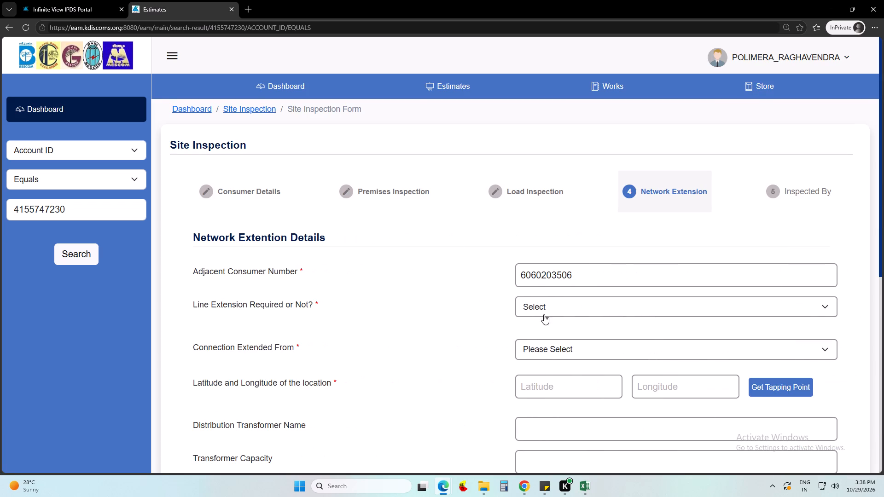
Set Line Extension Required to No and Connection Extended From to LT POLE.
left_click(539, 306)
double_click(554, 343)
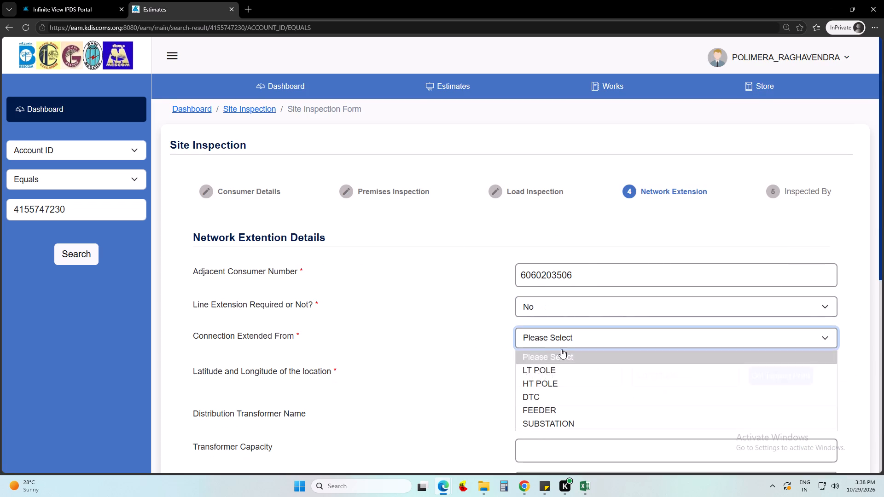
left_click(573, 372)
left_click(459, 353)
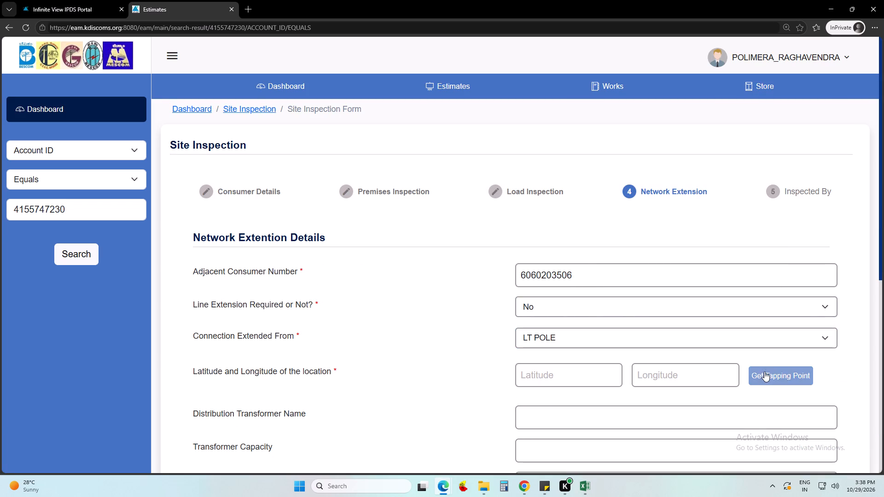
left_click(764, 371)
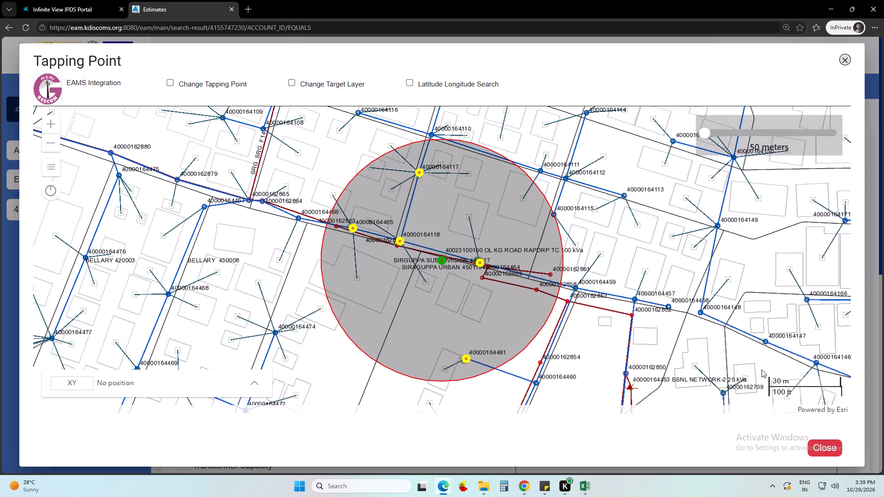
left_click(399, 241)
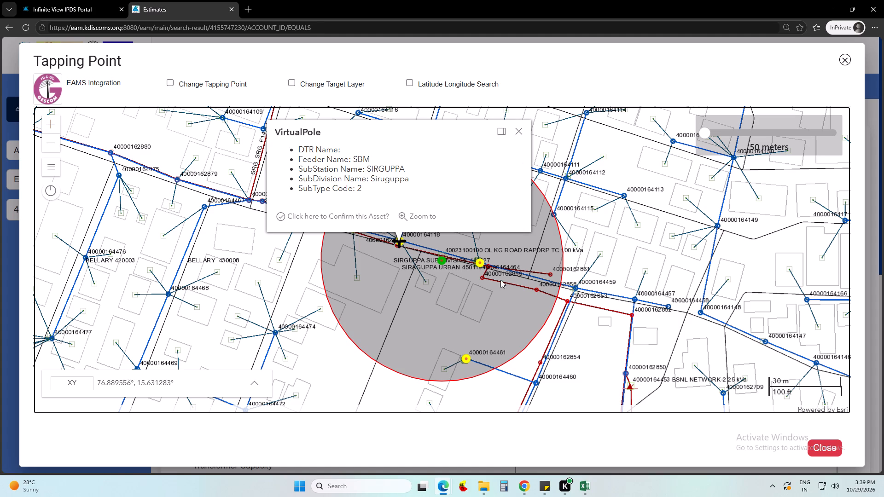
left_click(480, 263)
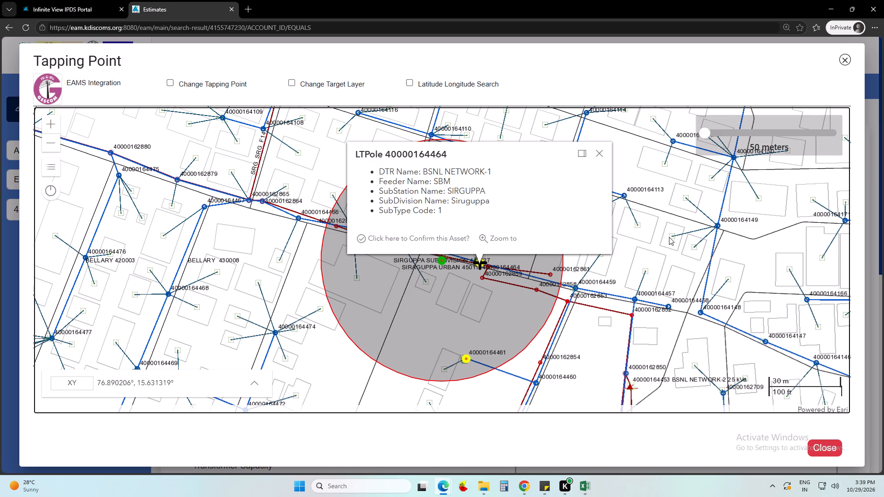
left_click(662, 260)
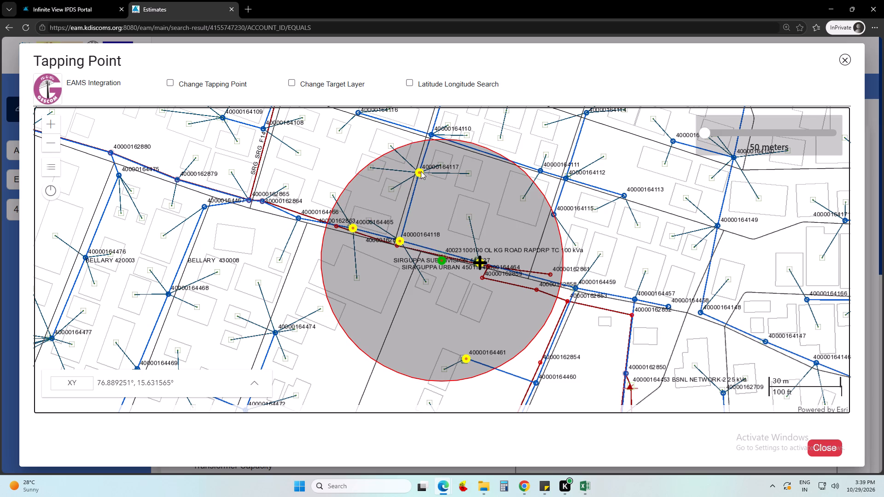
left_click(420, 172)
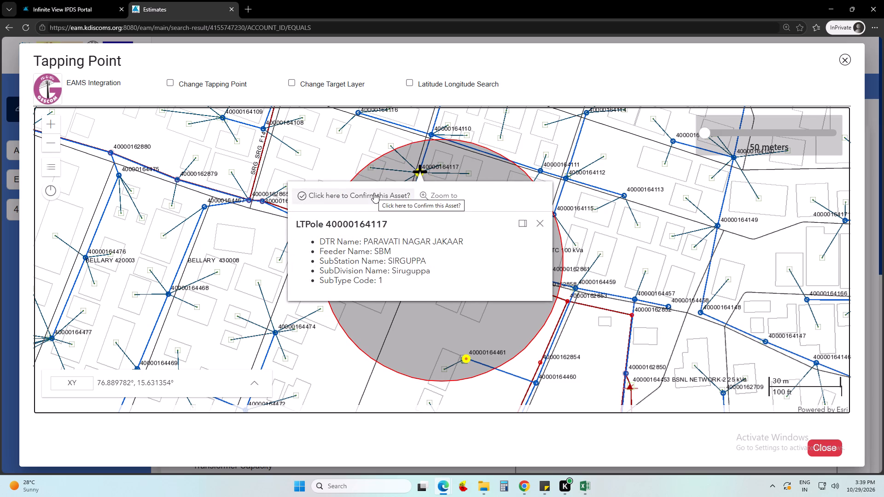
left_click(541, 218)
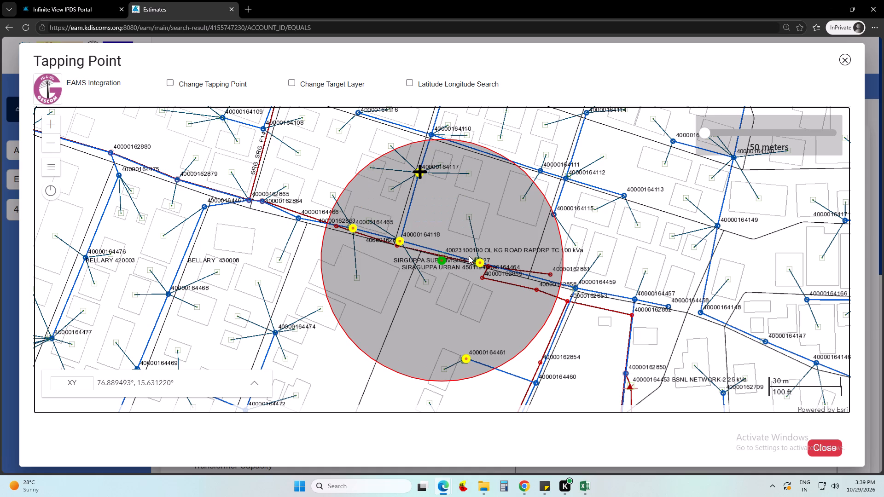
left_click(401, 242)
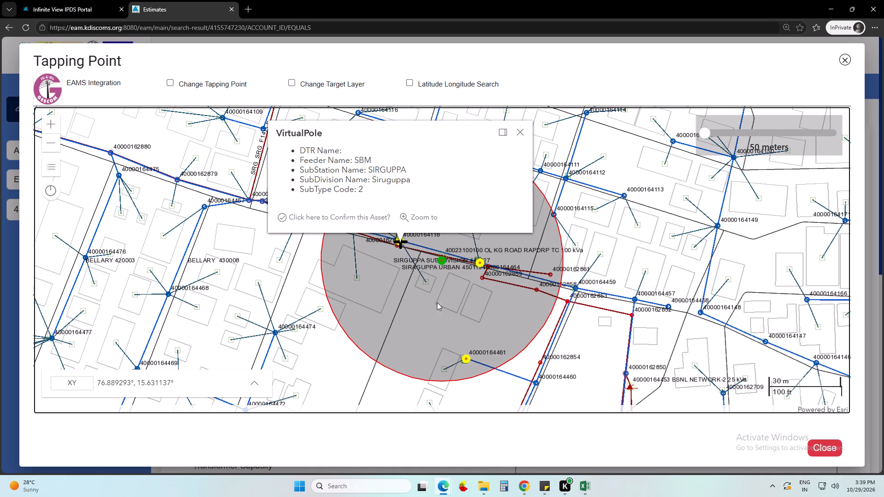
left_click(466, 359)
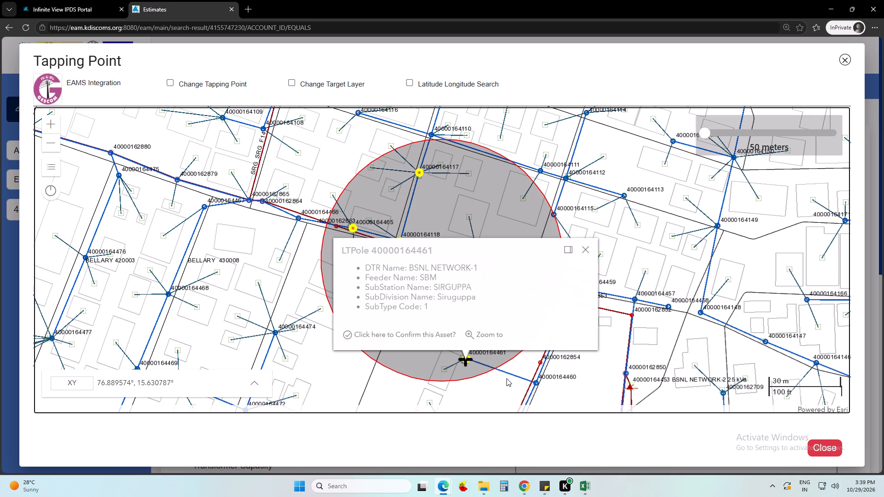
left_click(422, 334)
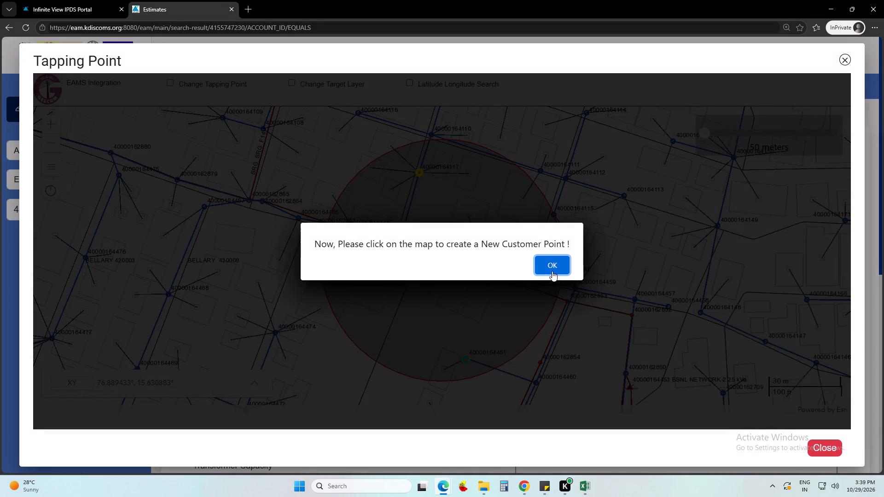
left_click(552, 271)
triple_click(552, 270)
left_click(552, 270)
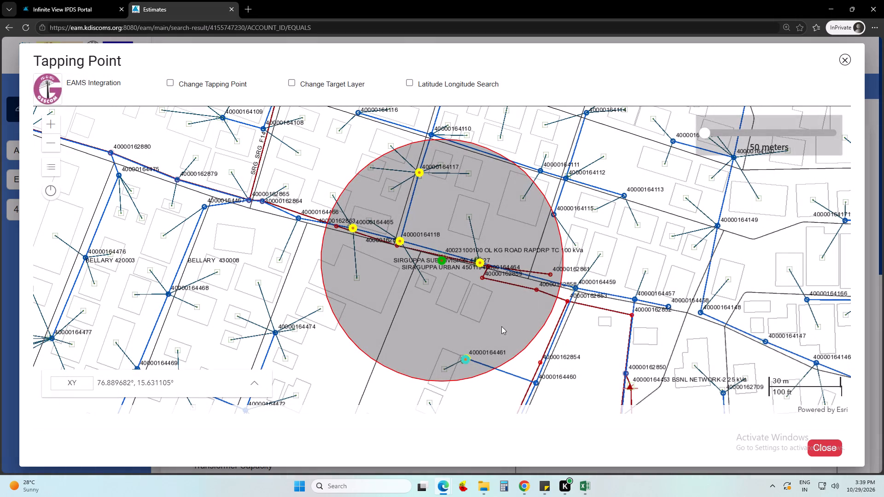
left_click(466, 358)
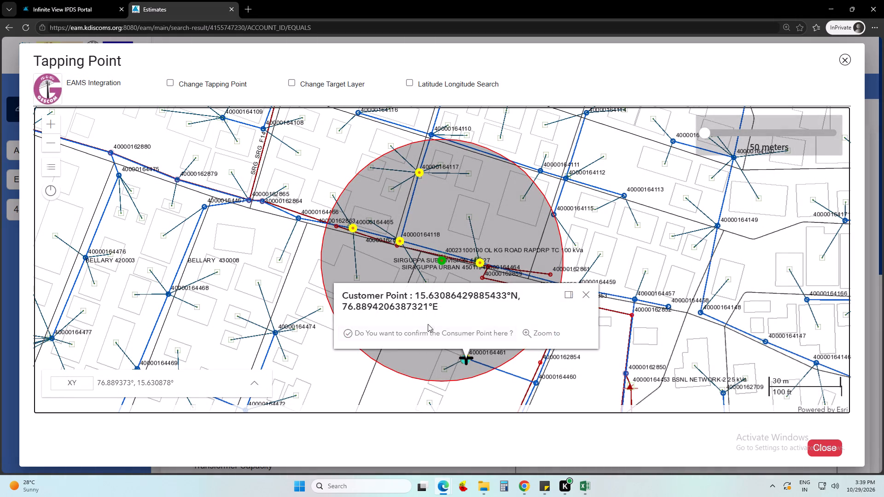
left_click(427, 329)
left_click(492, 263)
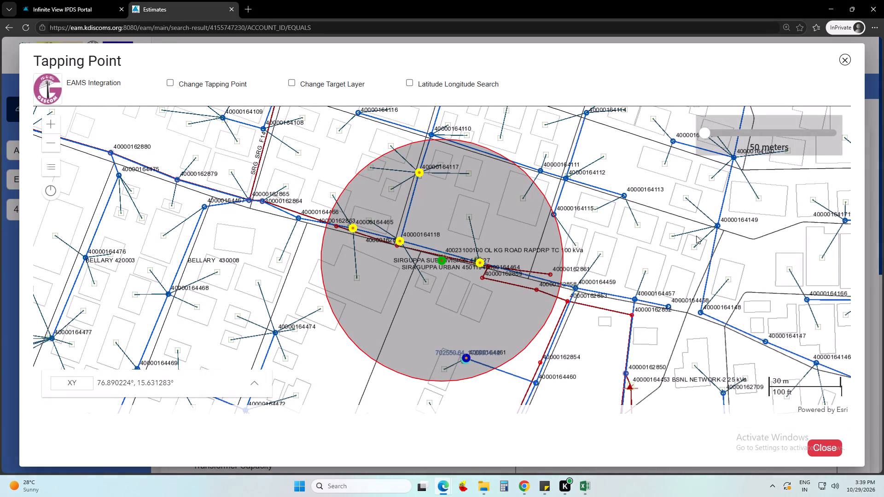
left_click(843, 62)
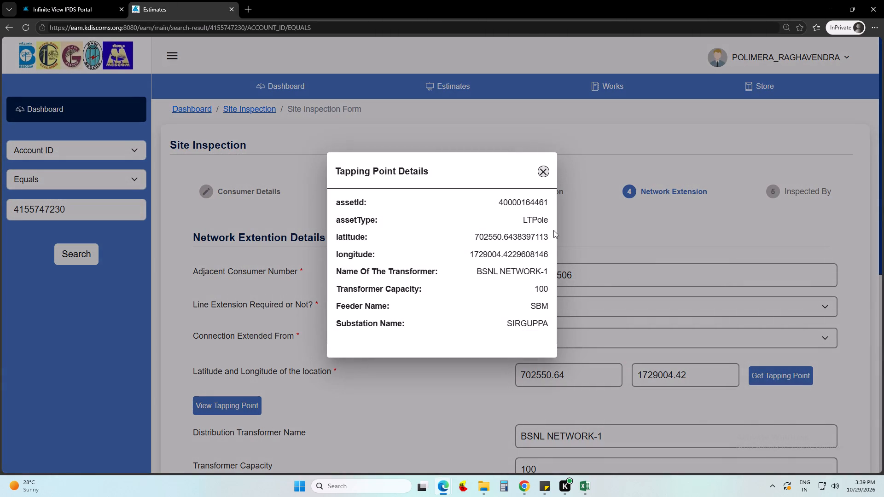
left_click(543, 174)
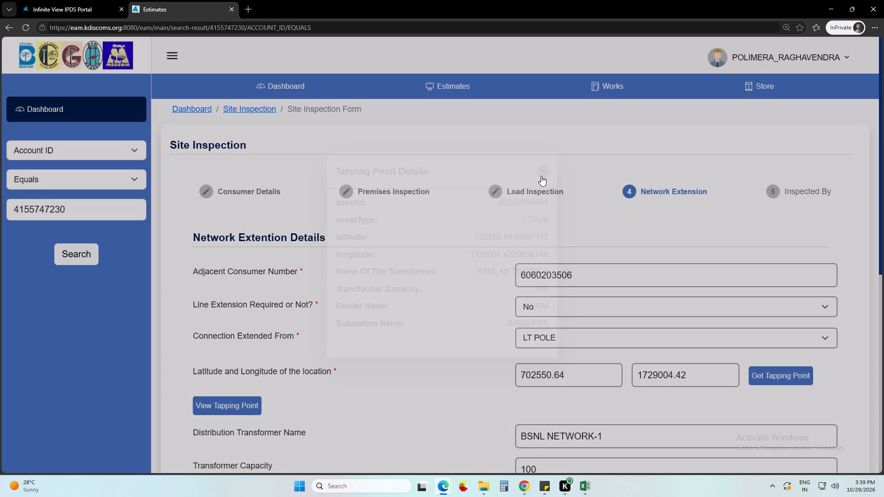
Look up the adjacent consumer's RR number in the Excel consumer lookup sheet.
scroll(640, 353, "down", 4)
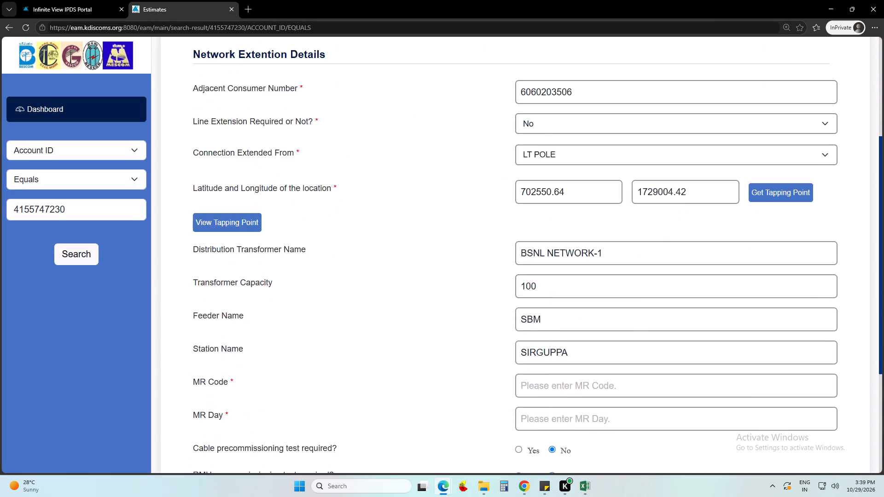
scroll(623, 365, "down", 3)
left_click(585, 492)
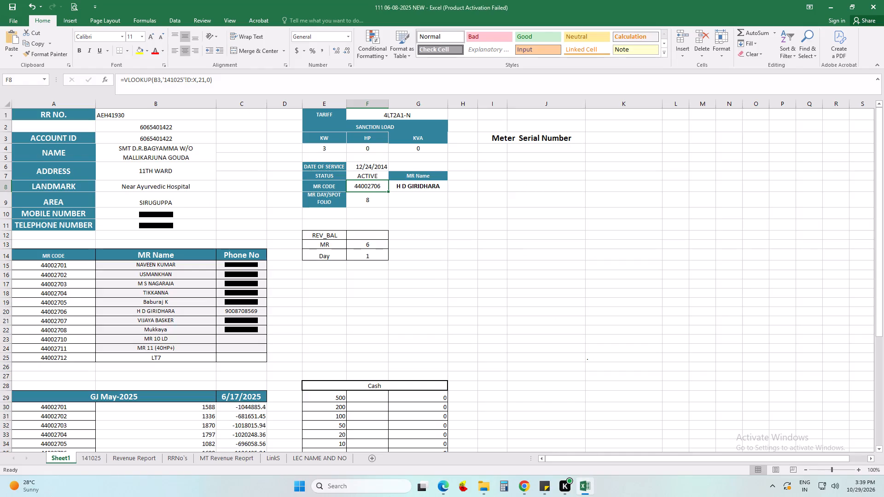
left_click(174, 116)
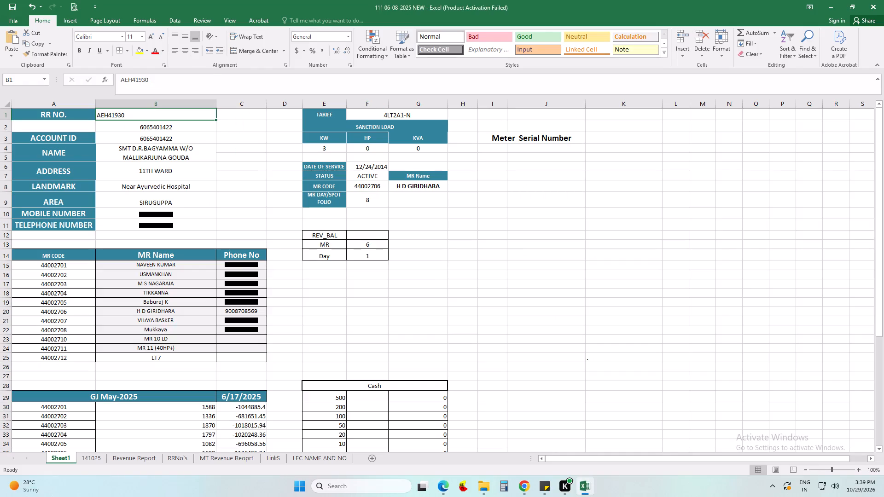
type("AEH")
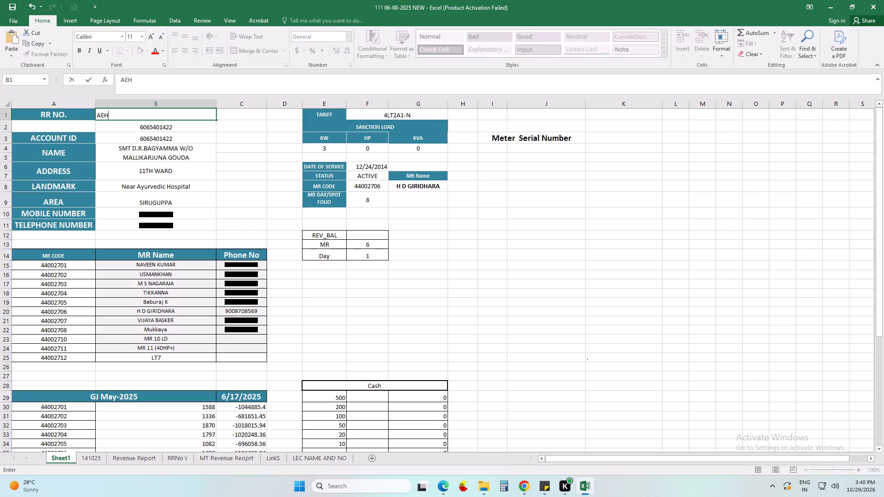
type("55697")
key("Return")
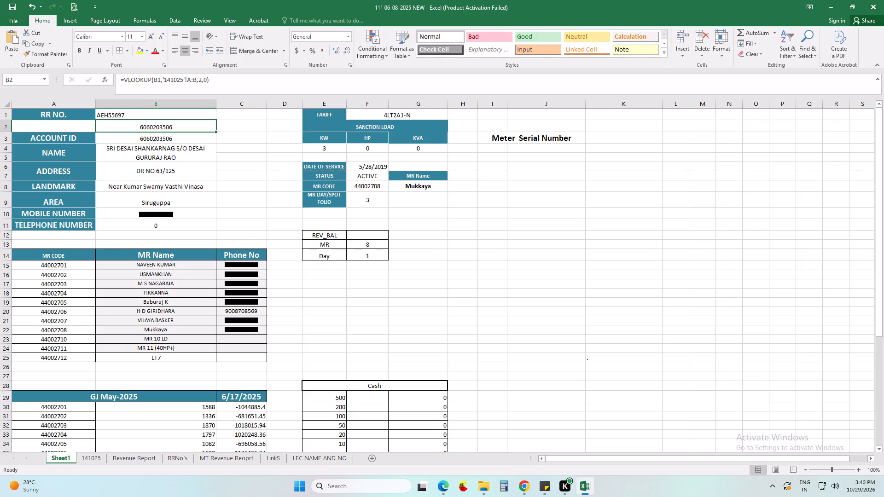
left_click(361, 189)
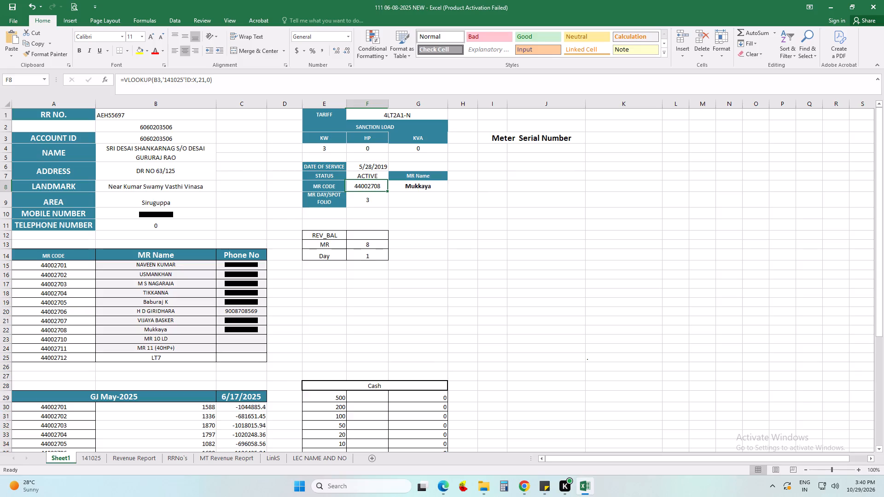
key("ctrl+c")
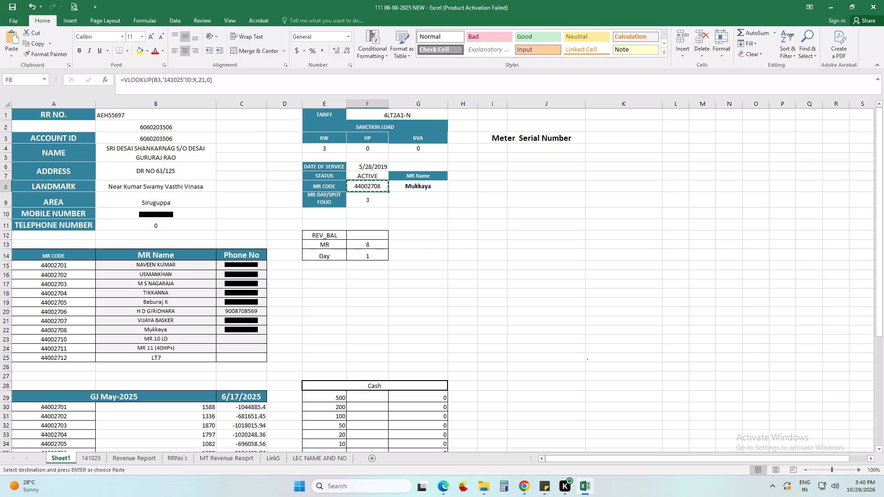
left_click(460, 467)
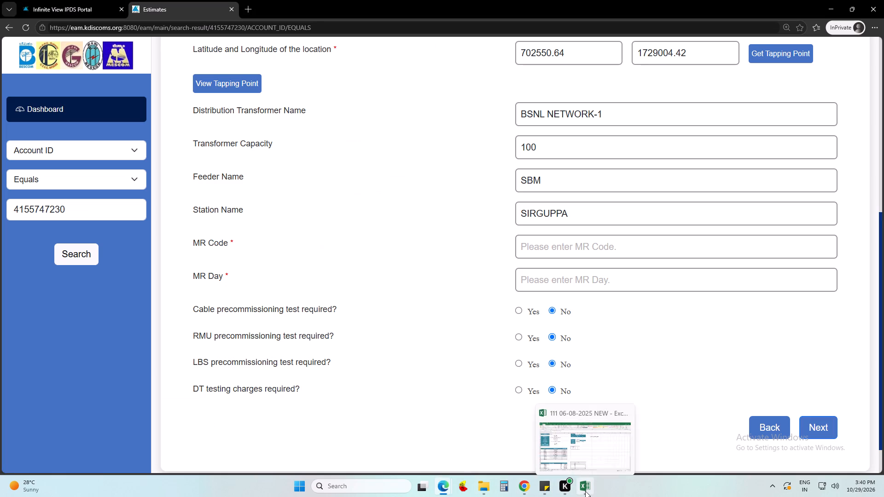
left_click(574, 455)
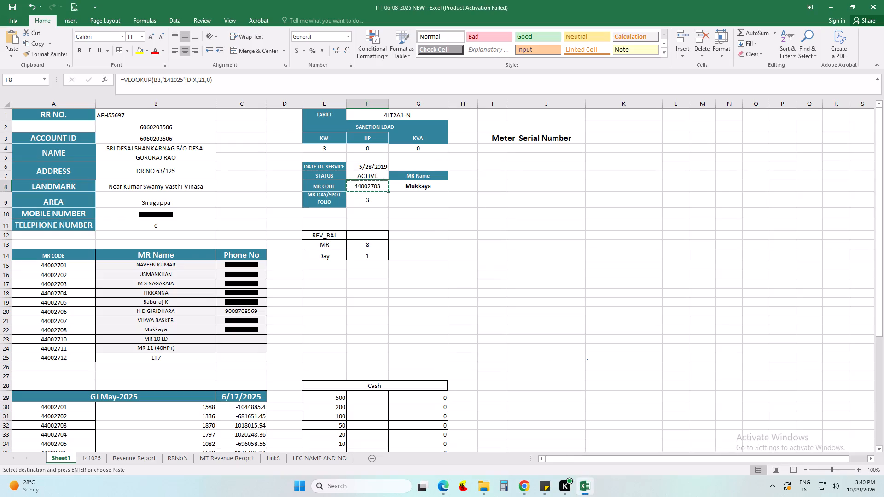
key("ctrl+c")
key("alt+Tab")
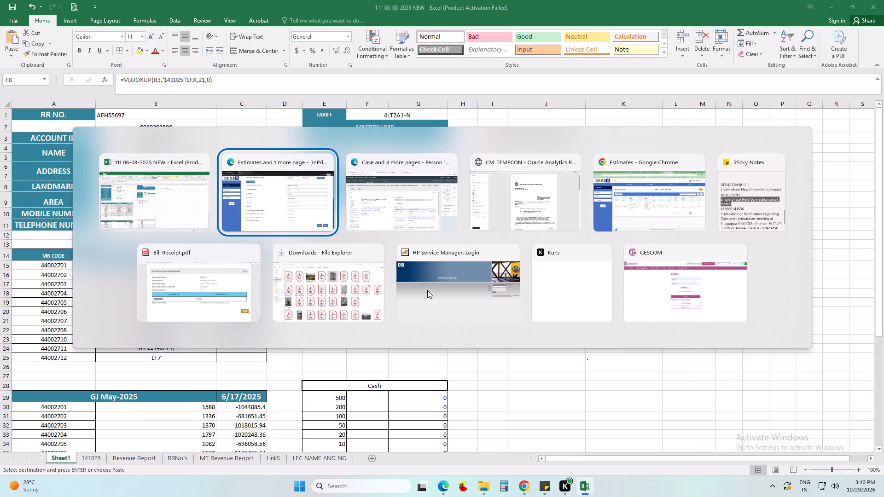
key("alt+Tab")
key("alt+Left")
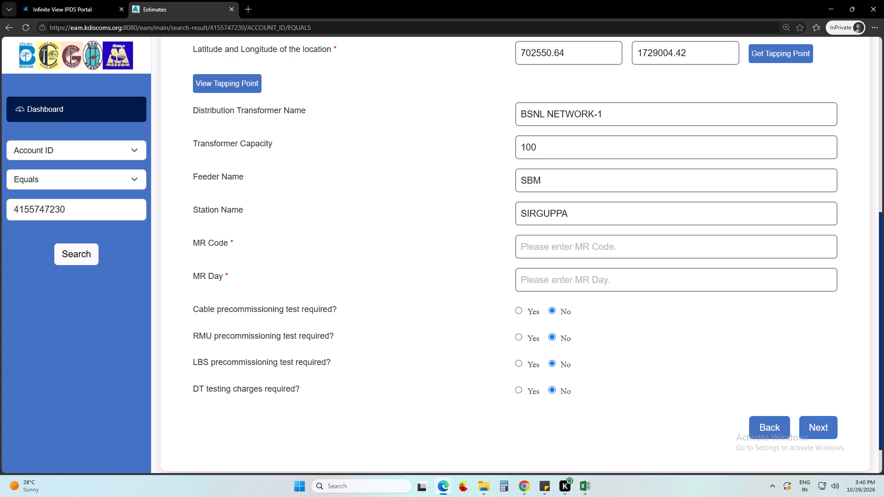
left_click(561, 261, "ctrl")
left_click(558, 251, "ctrl")
key("ctrl+v")
Set MR Day to 3 and proceed to the Inspected By section.
left_click(550, 277)
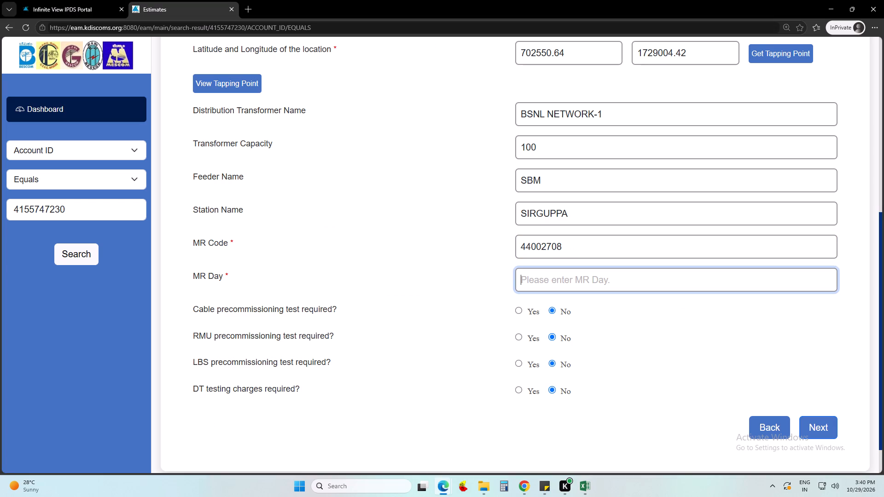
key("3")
left_click(669, 348)
left_click(813, 423)
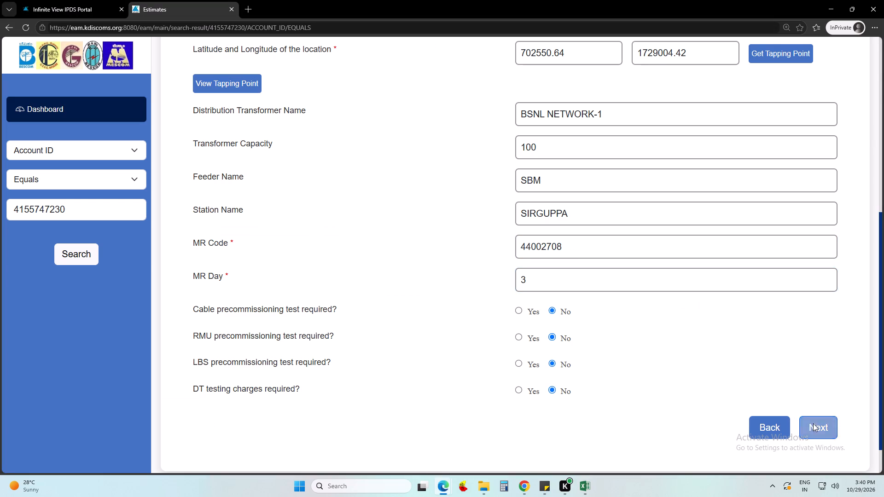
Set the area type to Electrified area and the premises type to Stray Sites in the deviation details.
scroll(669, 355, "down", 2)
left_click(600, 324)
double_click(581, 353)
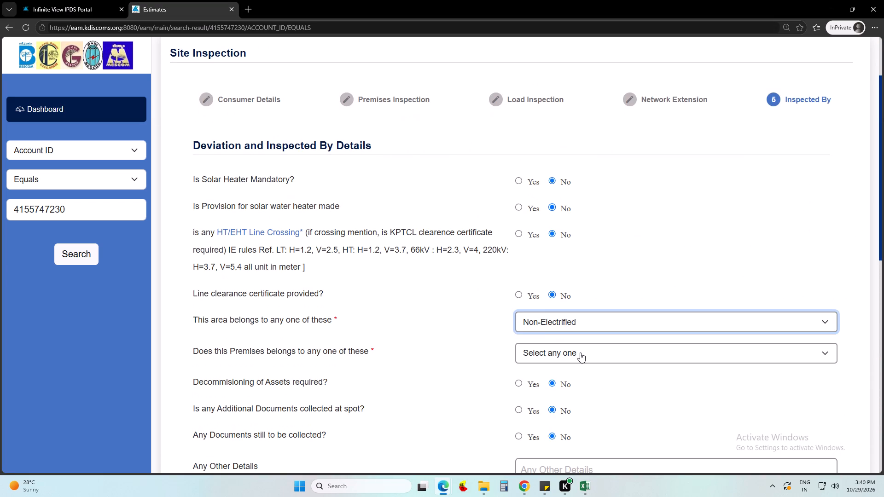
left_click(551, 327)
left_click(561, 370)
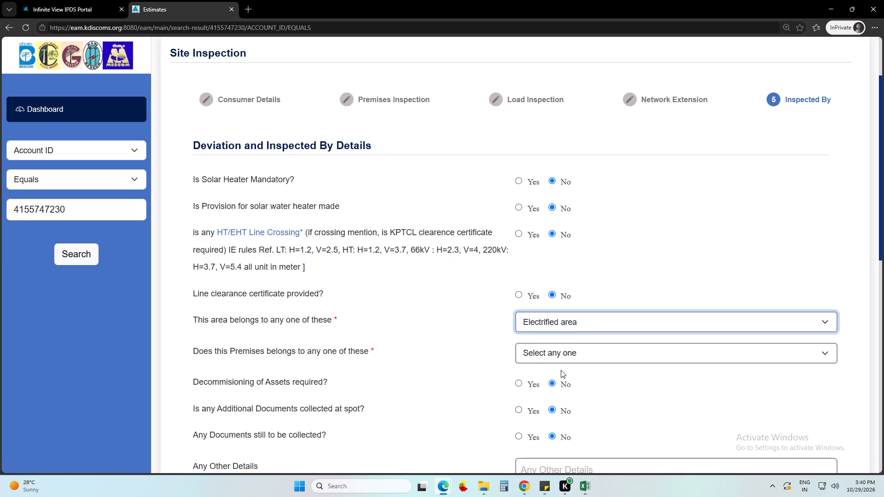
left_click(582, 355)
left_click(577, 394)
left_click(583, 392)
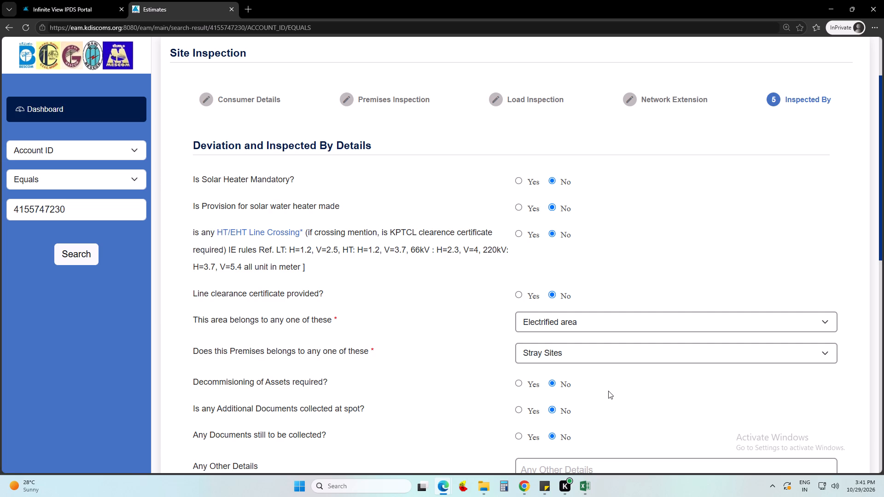
Change the area type to Non-Electrified and the premises type to Revenue Land.
left_click(624, 329)
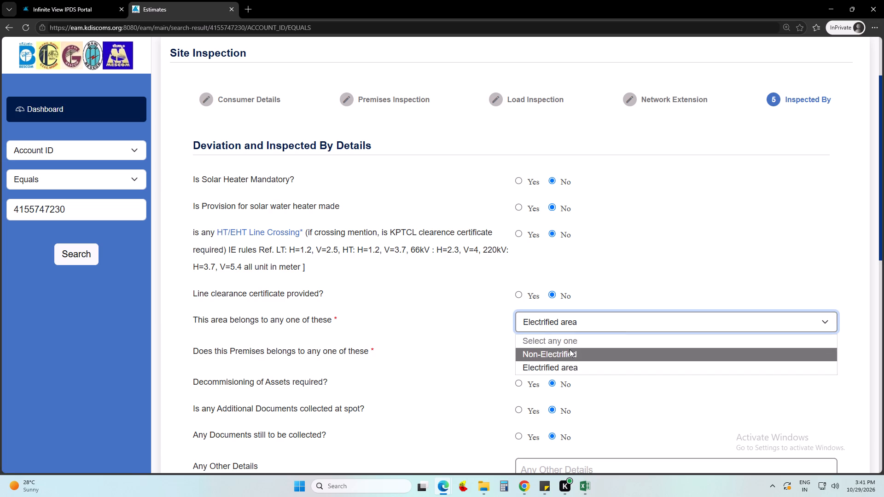
double_click(570, 349)
left_click(575, 381)
left_click(602, 389)
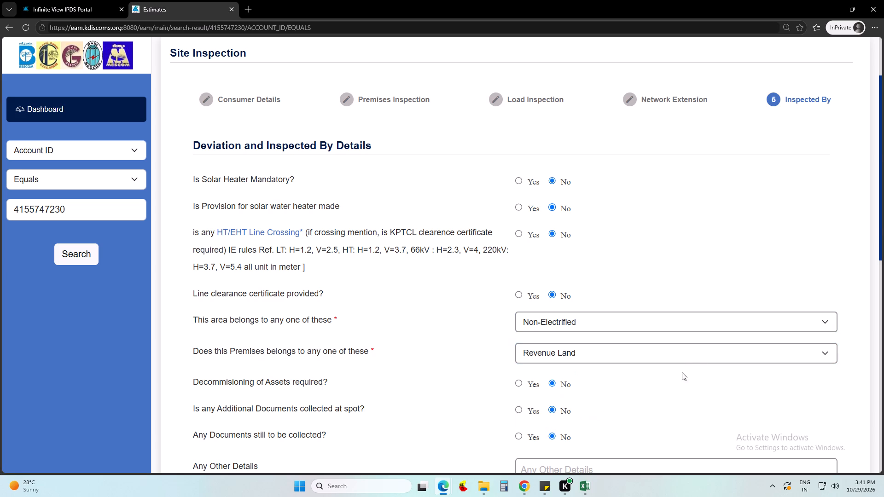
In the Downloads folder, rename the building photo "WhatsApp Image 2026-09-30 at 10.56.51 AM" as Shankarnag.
scroll(704, 366, "down", 8)
scroll(611, 372, "down", 5)
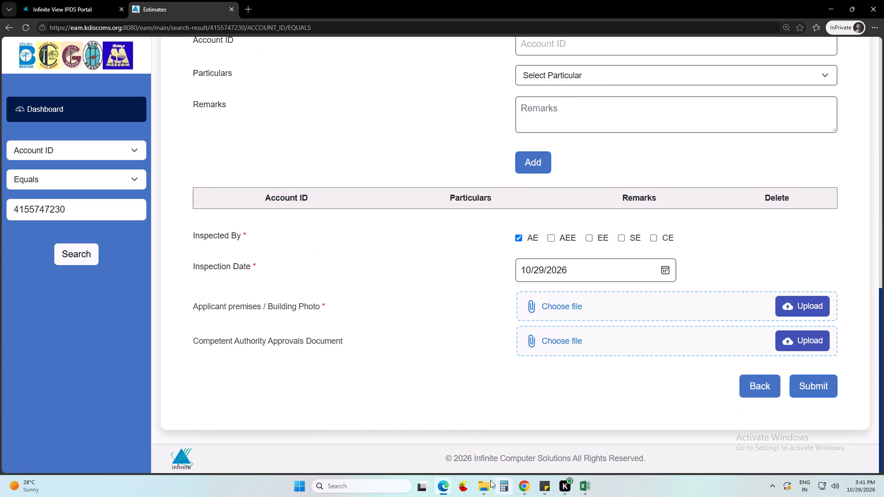
left_click(486, 482)
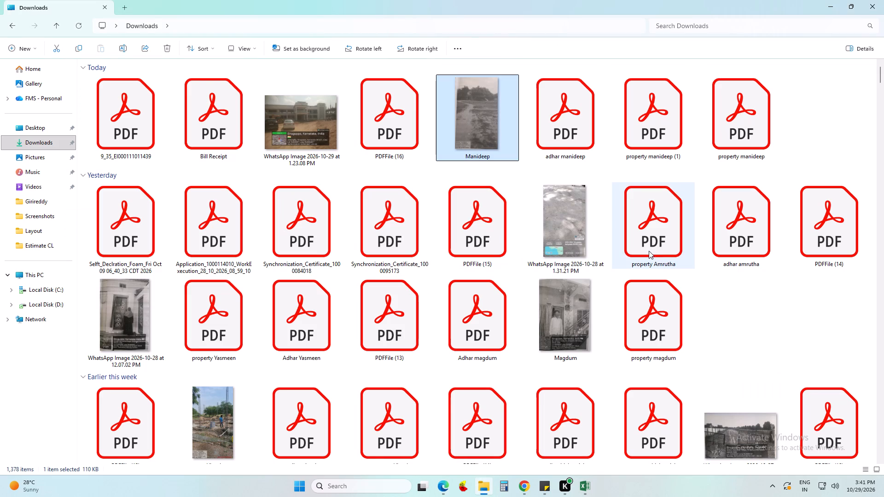
scroll(452, 287, "down", 2)
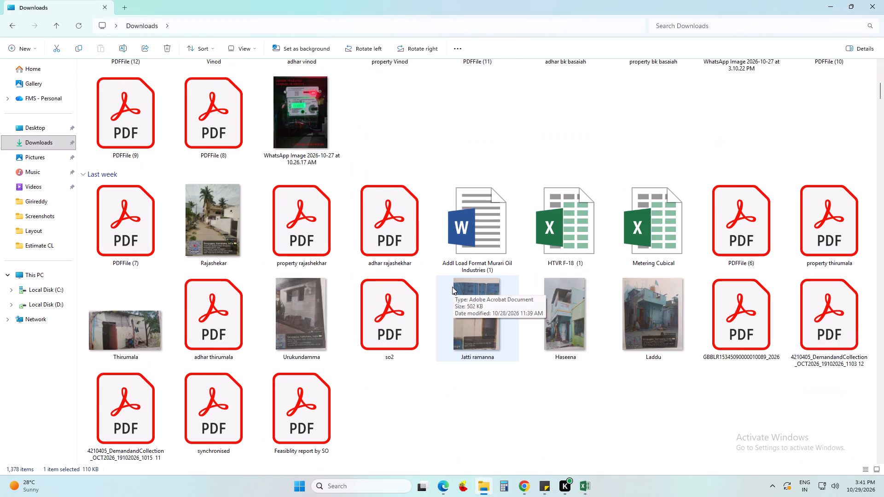
scroll(452, 287, "down", 1)
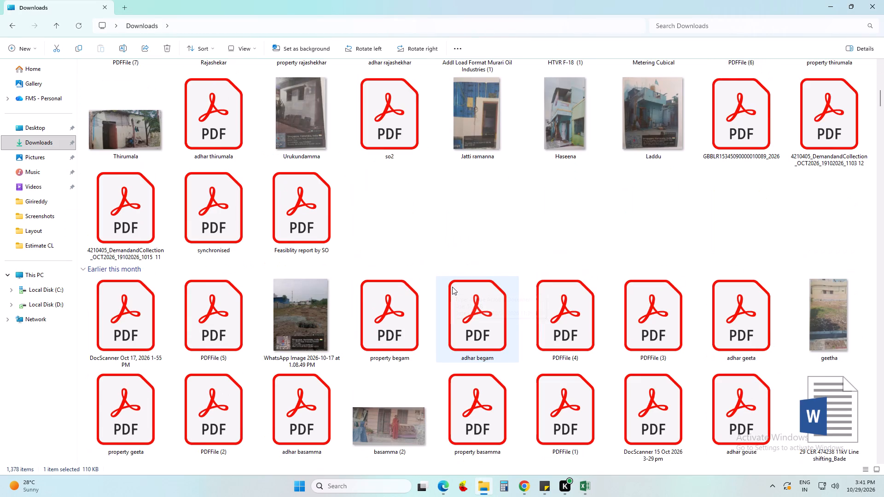
scroll(452, 287, "down", 1)
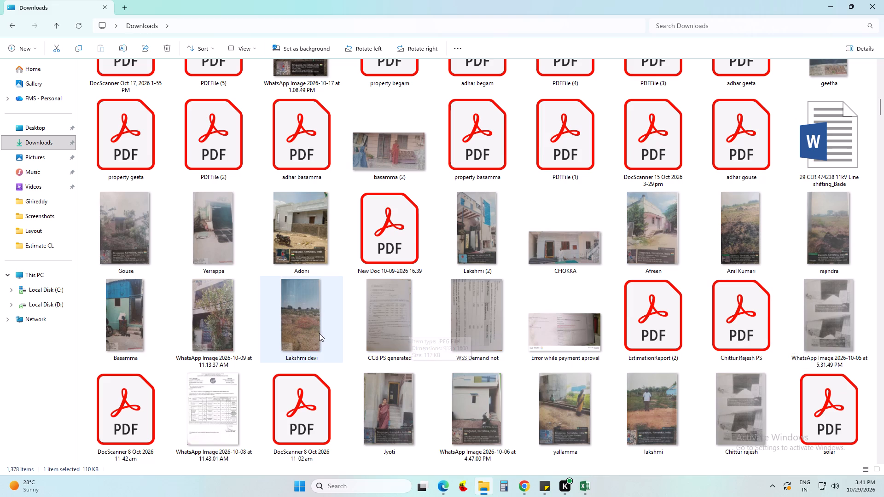
scroll(317, 330, "down", 1)
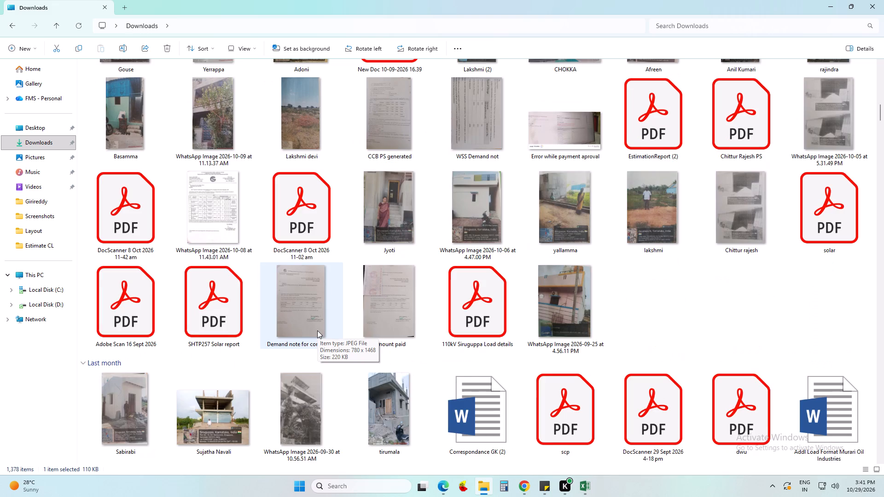
scroll(317, 330, "down", 1)
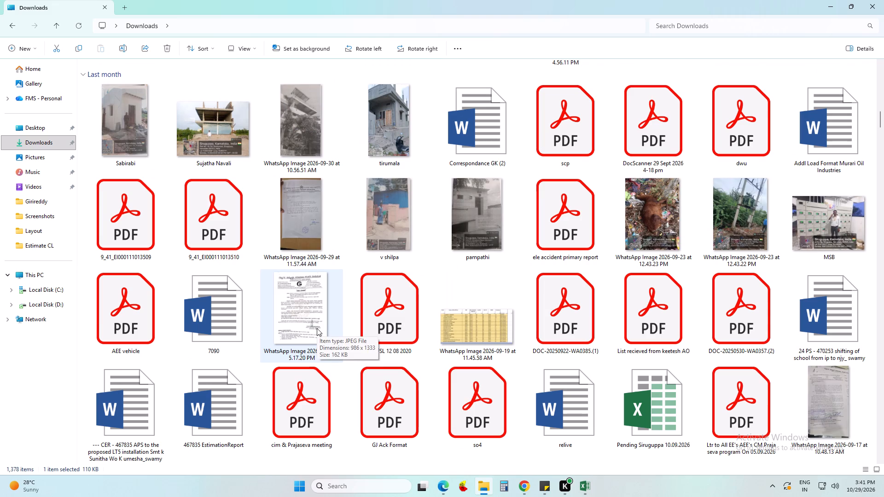
left_click(305, 126)
right_click(305, 126)
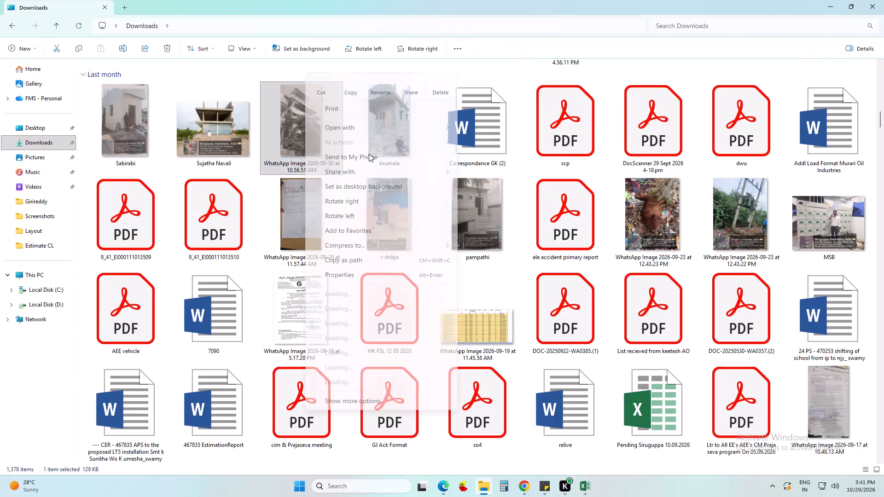
left_click(385, 84)
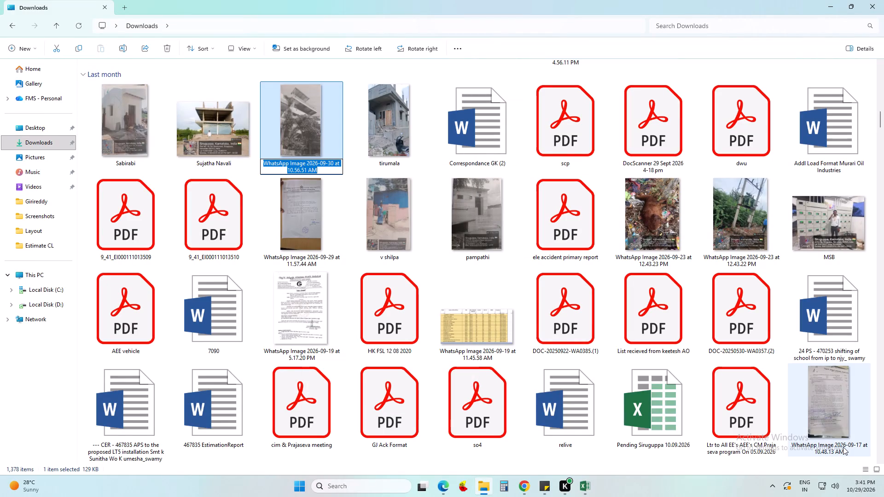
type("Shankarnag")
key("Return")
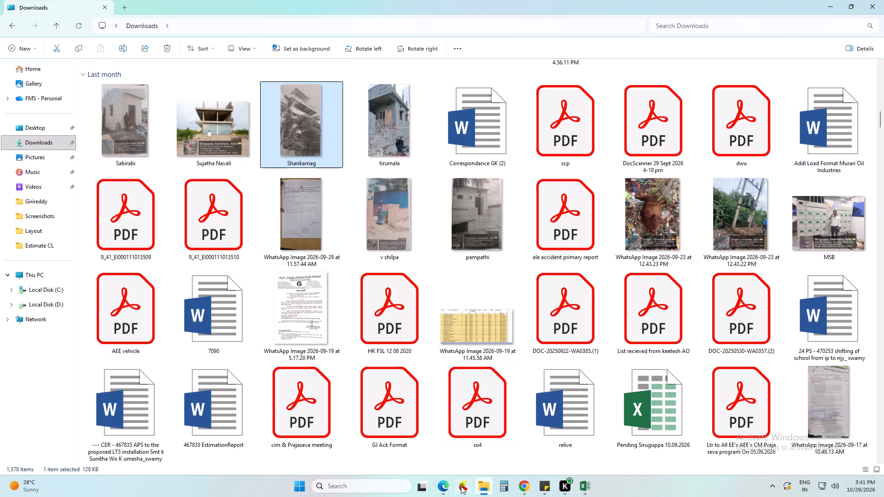
Back in the inspection form, browse the Downloads images for the renamed Applicant premises / Building Photo.
left_click(454, 453)
left_click(552, 307)
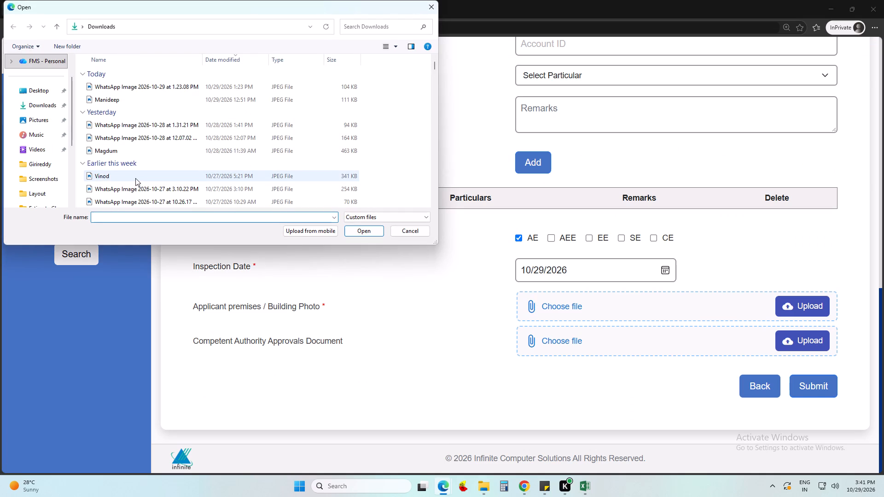
scroll(135, 178, "down", 3)
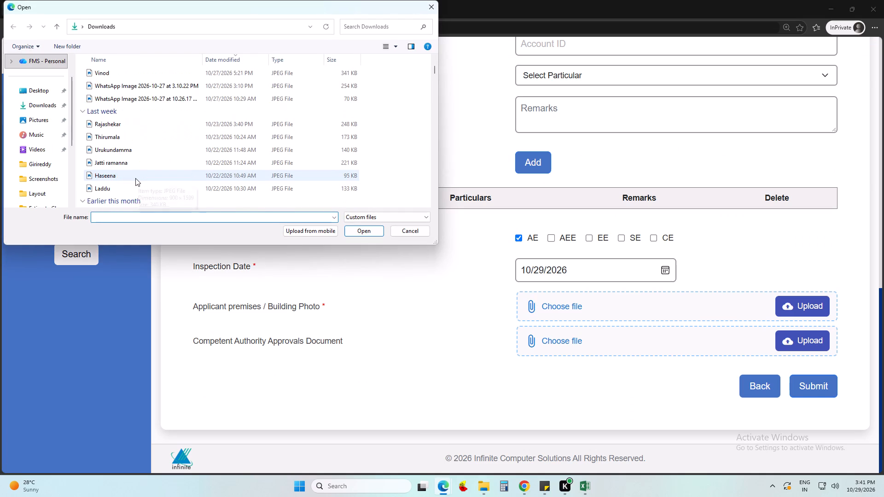
scroll(135, 178, "down", 2)
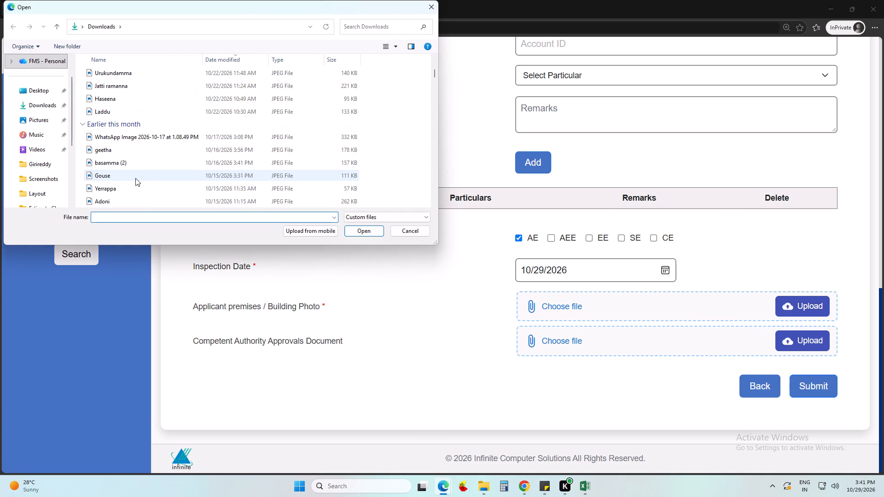
scroll(135, 178, "down", 5)
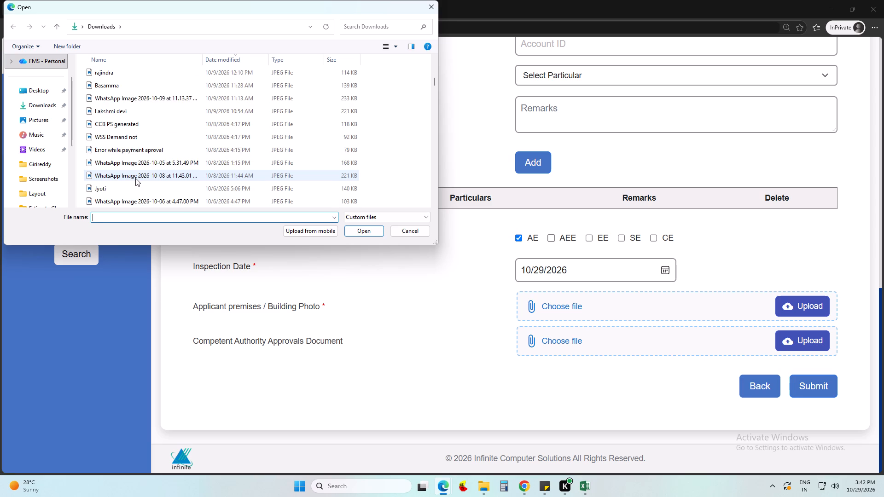
scroll(135, 178, "up", 20)
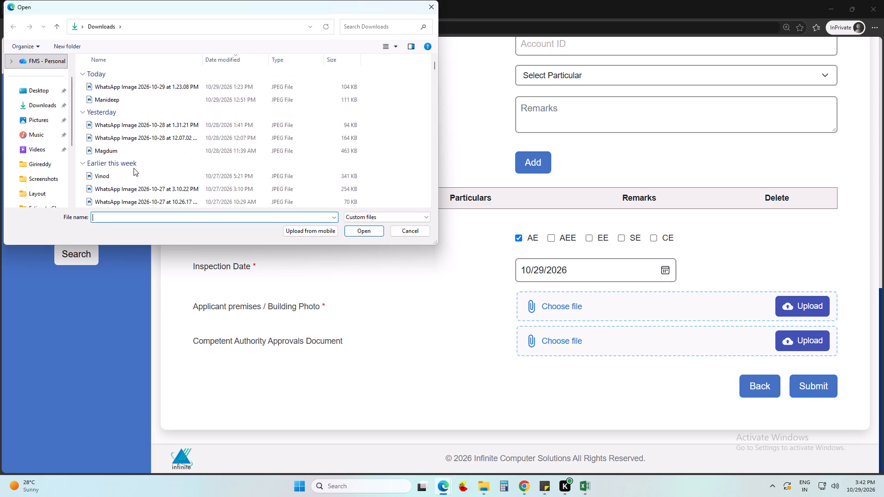
scroll(145, 137, "down", 1)
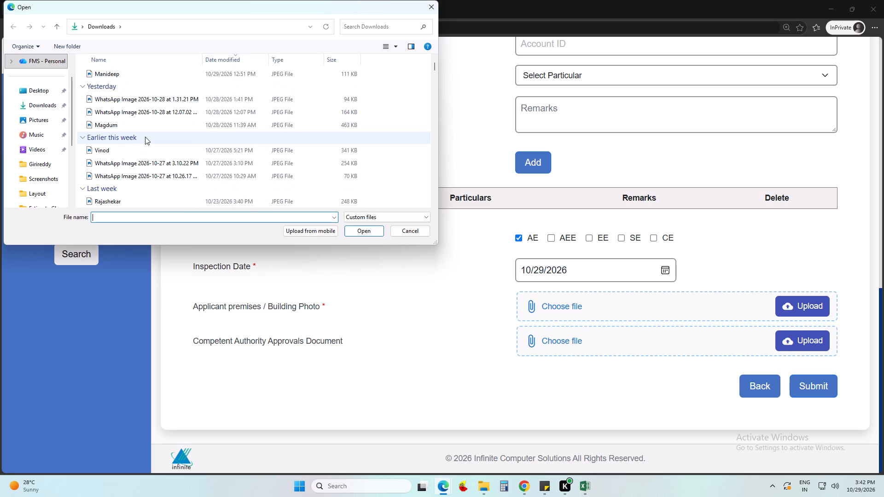
scroll(145, 137, "down", 2)
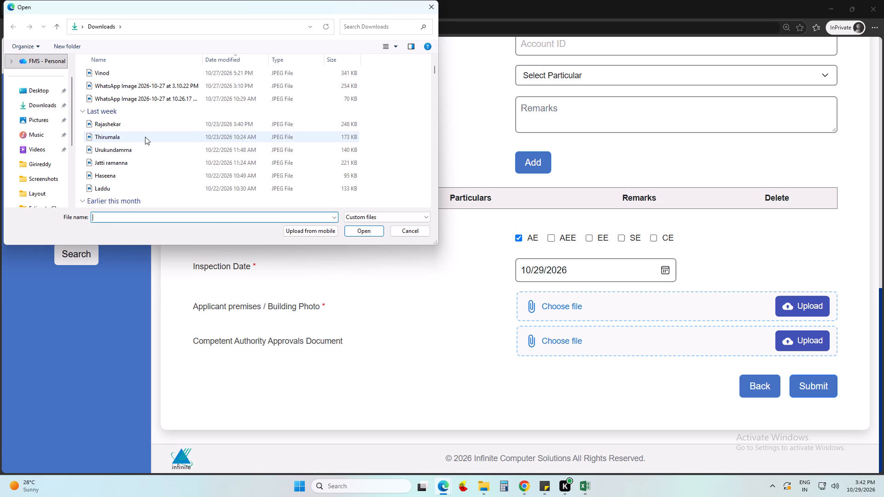
scroll(145, 137, "down", 1)
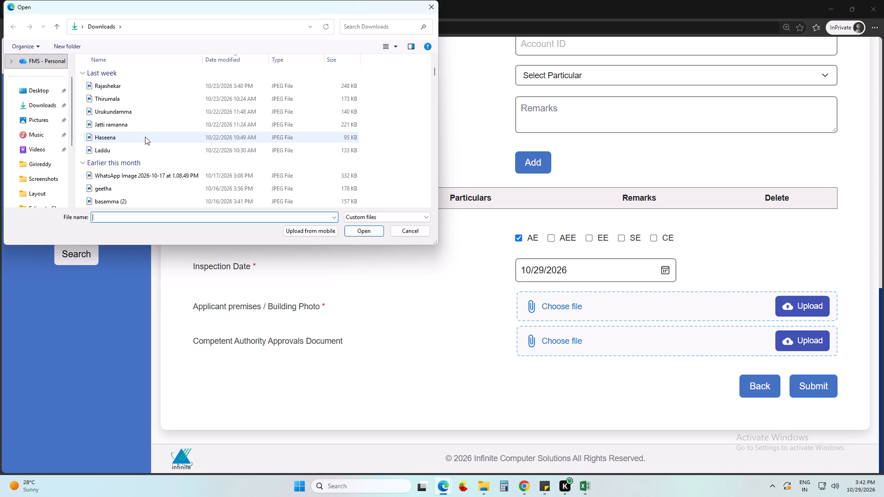
scroll(145, 137, "down", 4)
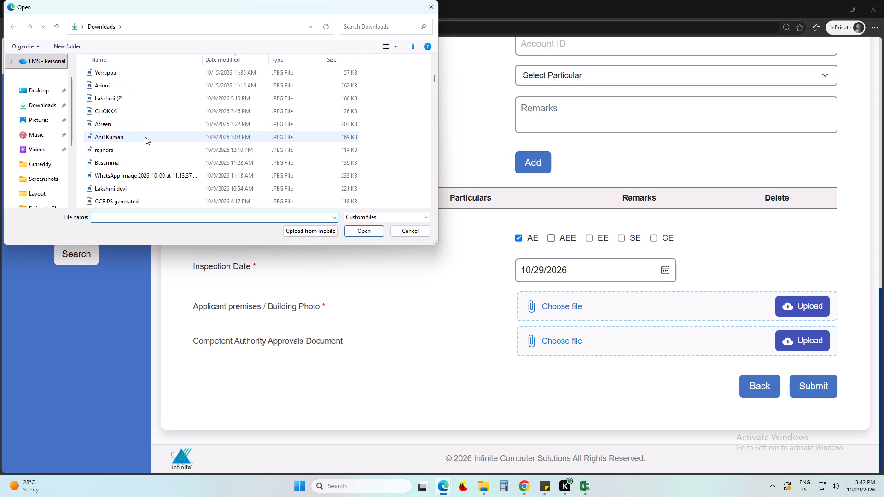
scroll(145, 137, "down", 3)
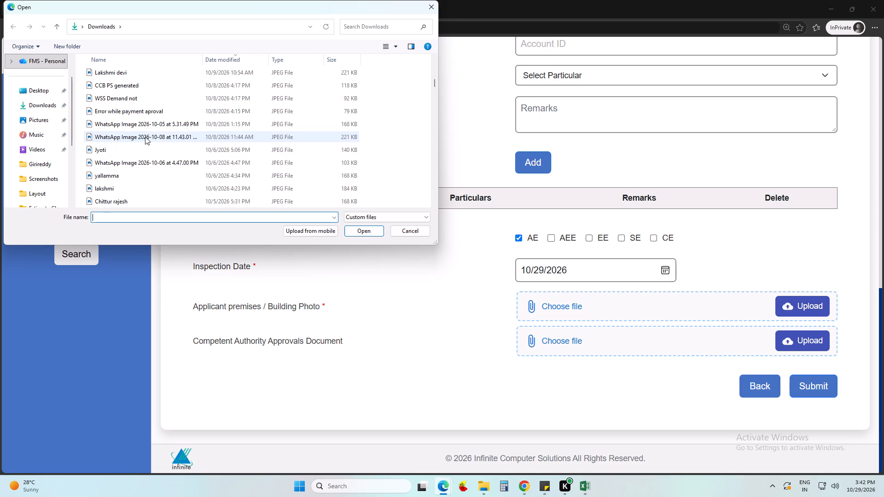
scroll(145, 137, "down", 2)
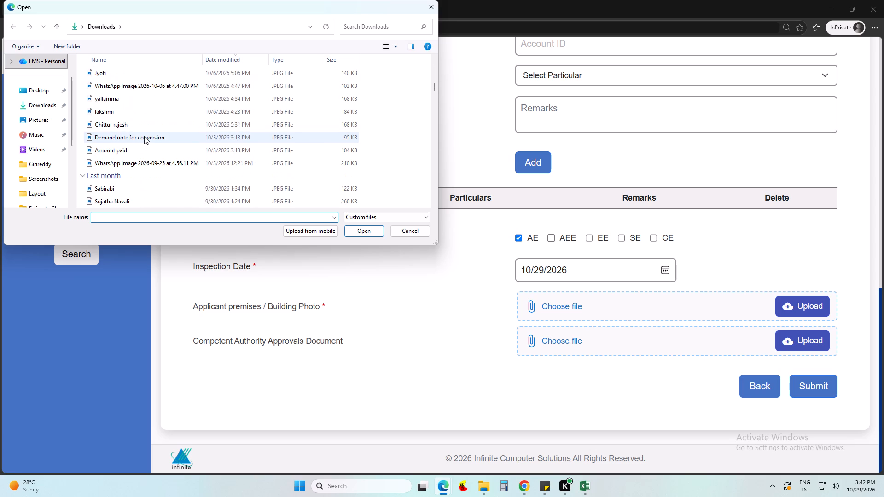
scroll(144, 136, "down", 2)
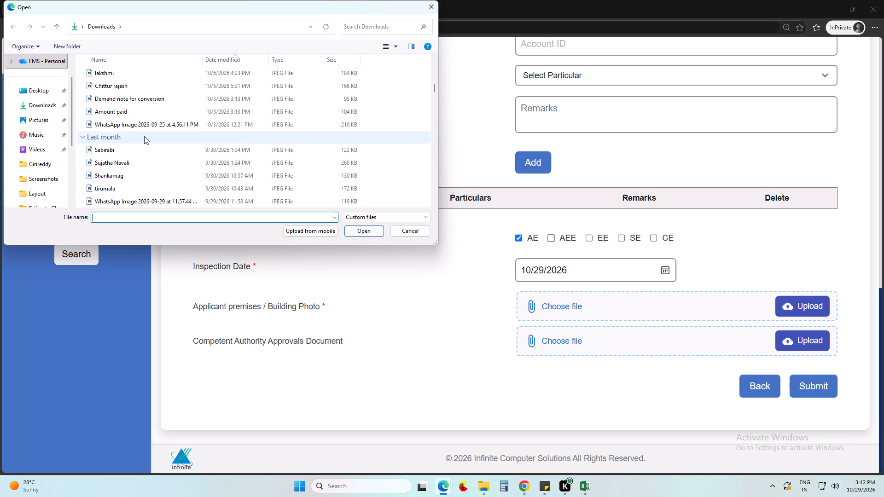
scroll(144, 136, "down", 2)
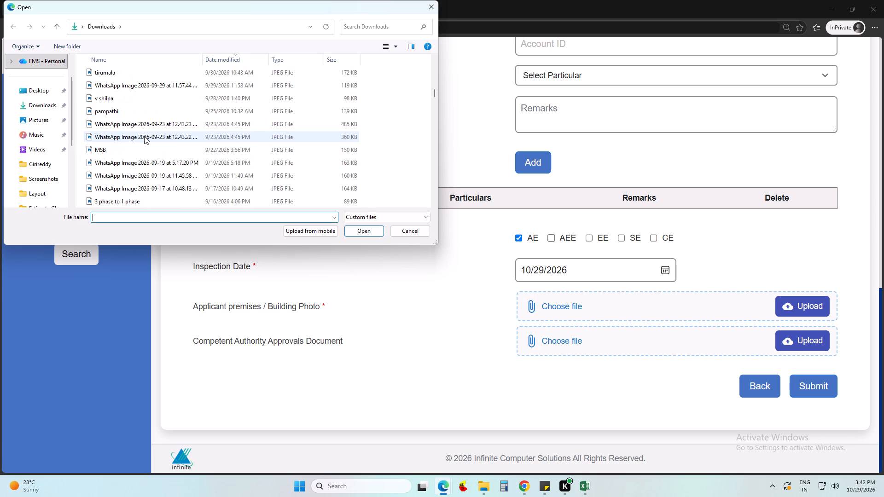
scroll(144, 136, "down", 1)
scroll(144, 136, "up", 3)
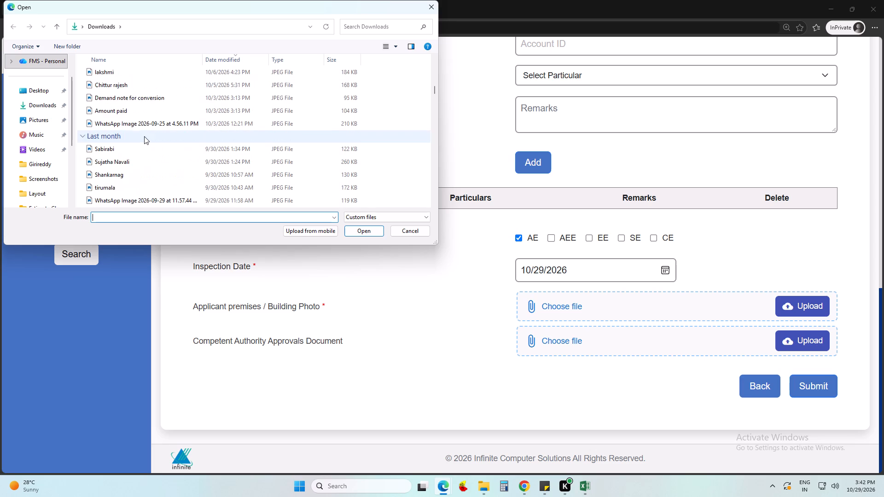
scroll(144, 136, "up", 5)
left_click(375, 28)
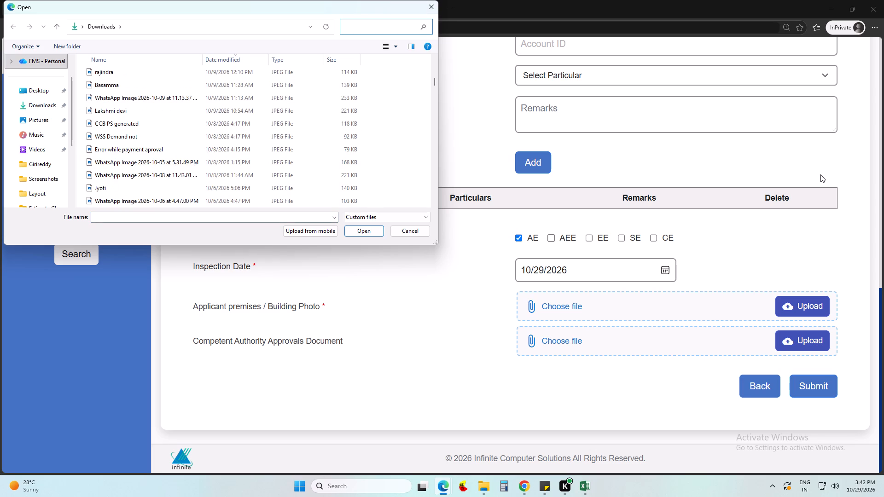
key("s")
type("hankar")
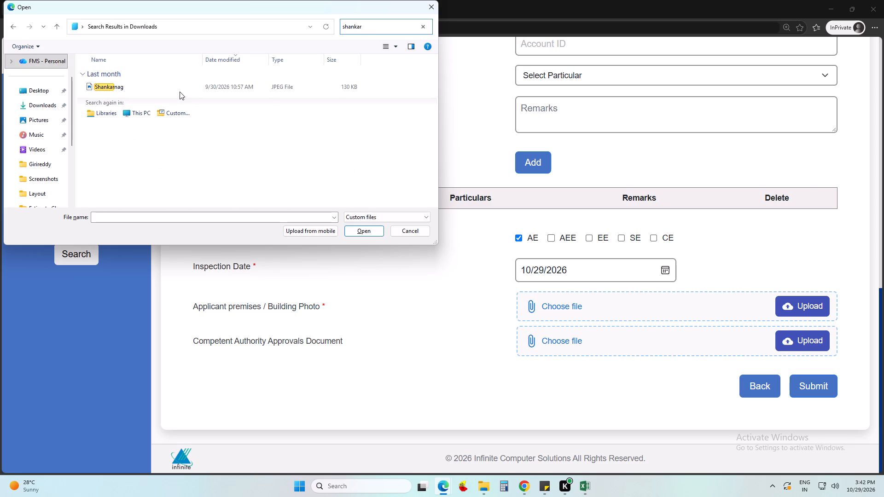
double_click(180, 88)
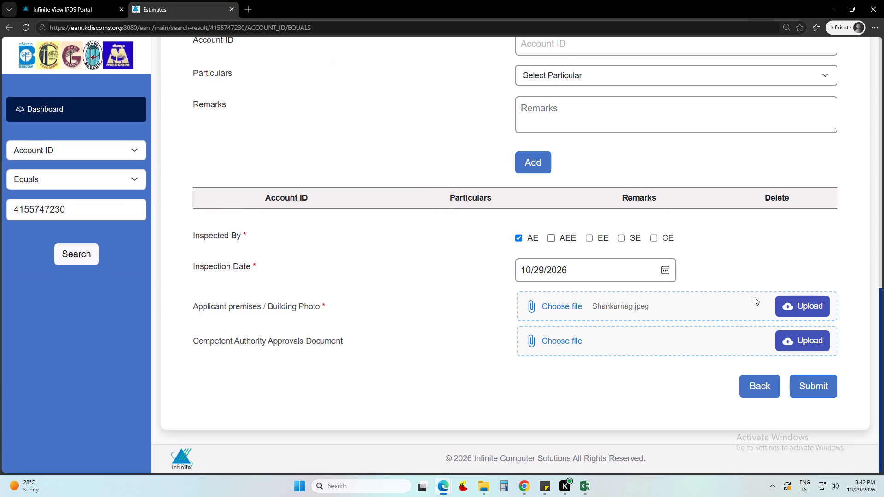
left_click(787, 298)
left_click(511, 55)
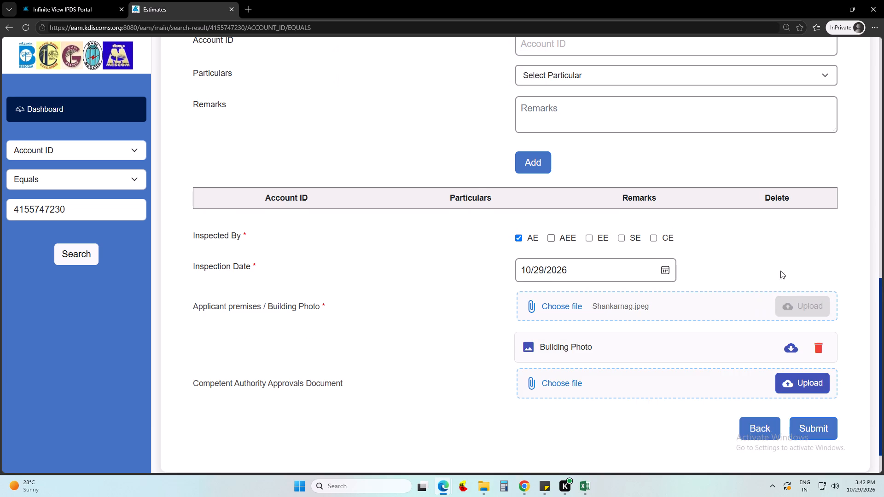
Submit the completed site inspection form and confirm the submission.
scroll(800, 323, "down", 5)
left_click(819, 381)
left_click(365, 258)
left_click(367, 264)
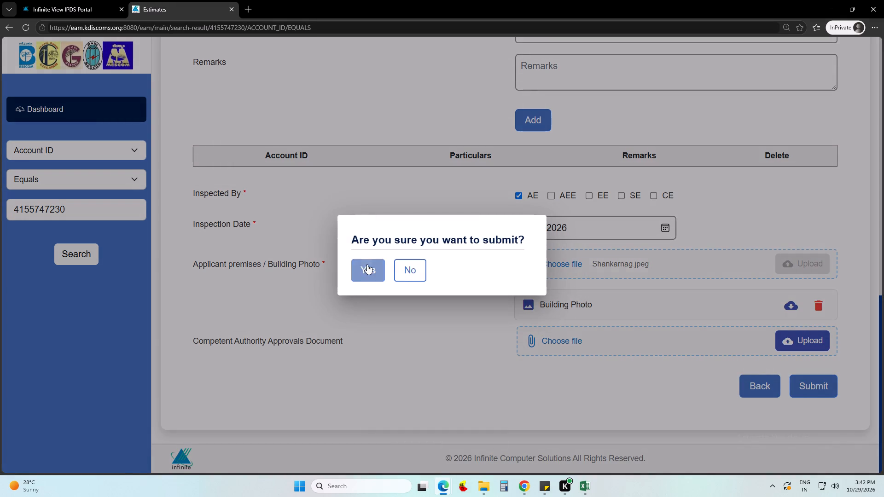
left_click(512, 72)
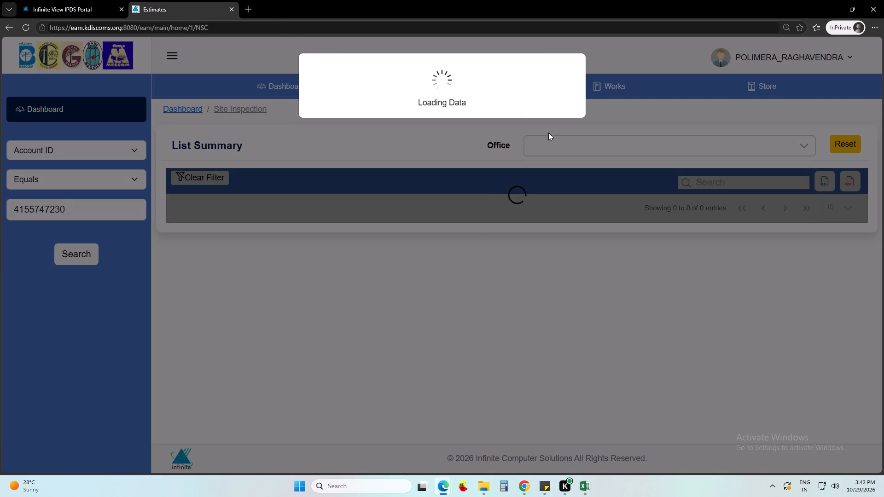
Search the same account again, open its pending estimation case and proceed to the Estimation Charges Details section.
left_click(59, 245)
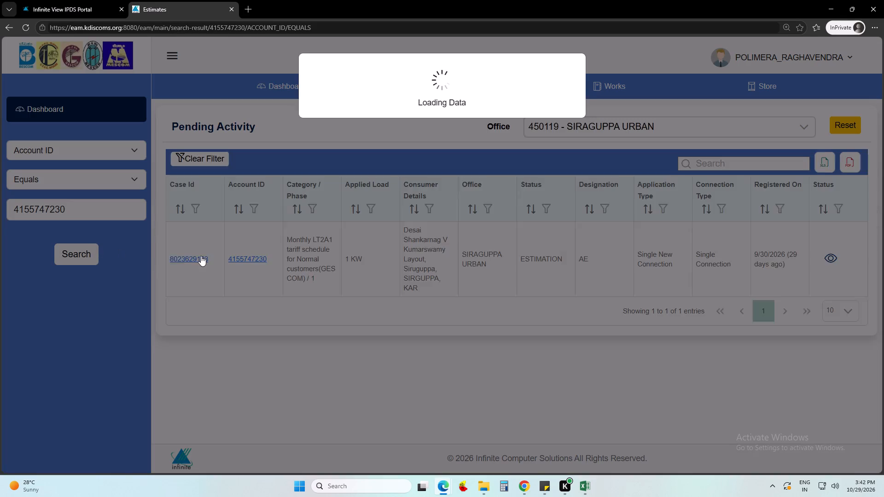
left_click(240, 256)
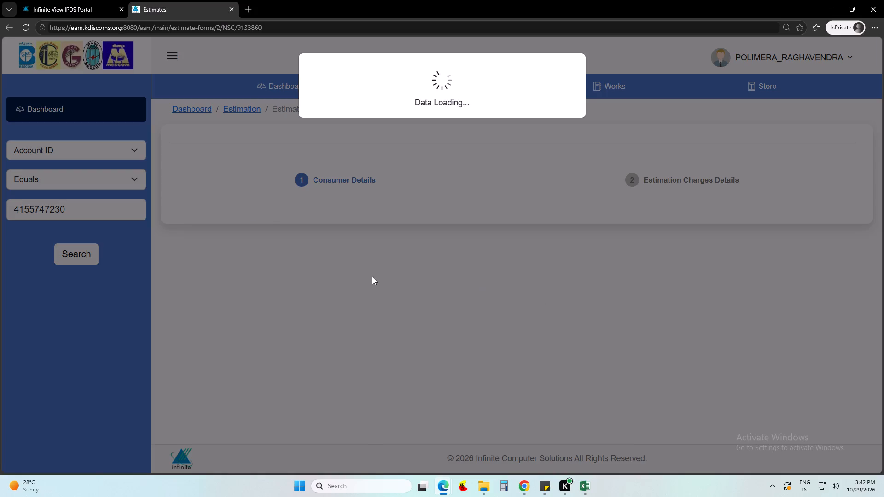
scroll(585, 314, "down", 10)
scroll(499, 336, "down", 8)
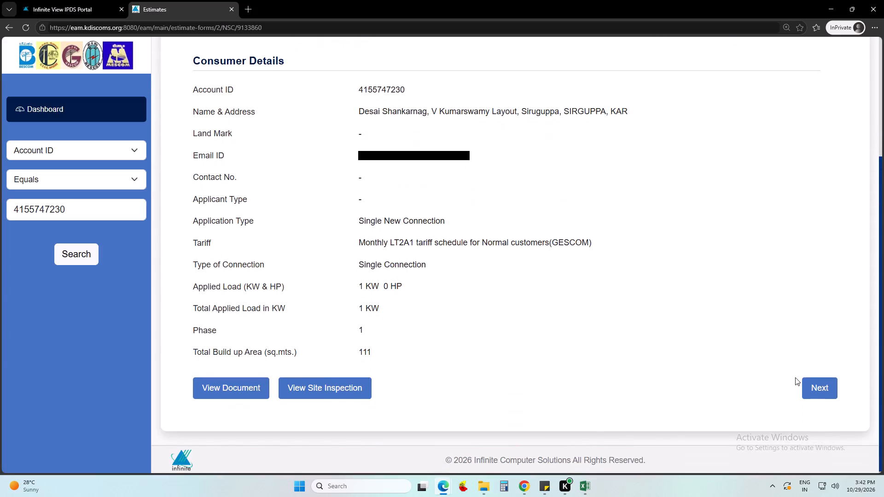
left_click(814, 383)
left_click(675, 281)
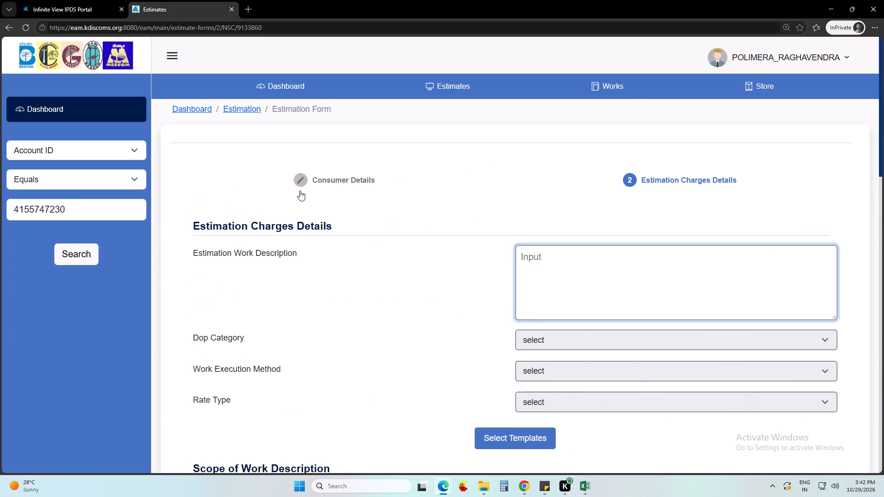
Sign out of the Estimates portal.
left_click_drag(759, 51, 756, 60)
left_click(739, 101)
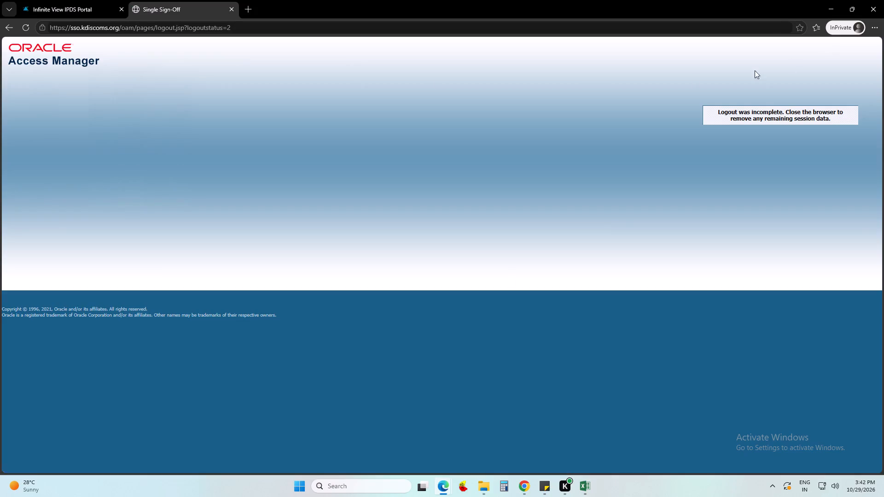
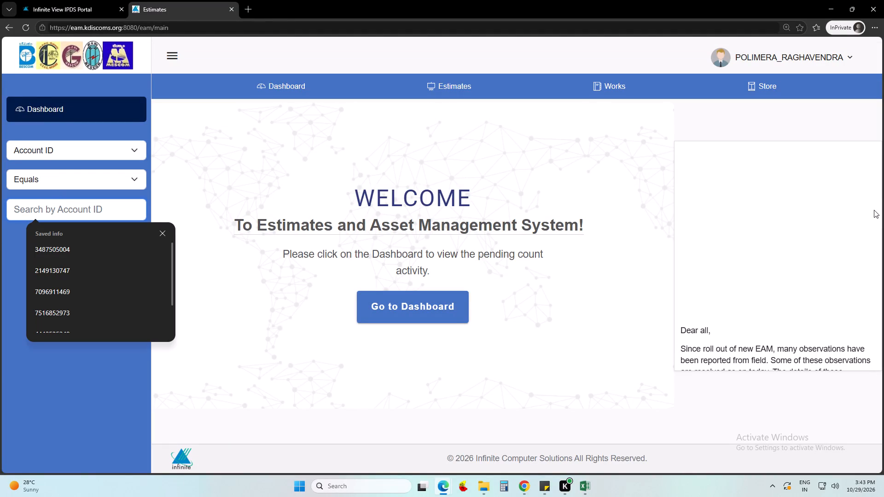
Search the applicant's account ID, open its pending estimation case and proceed to the Estimation Charges Details section.
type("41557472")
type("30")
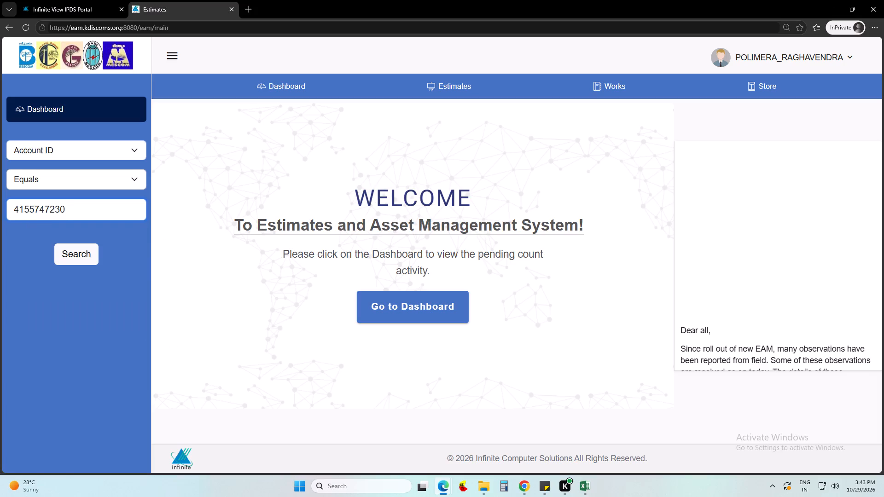
left_click(78, 257, "ctrl")
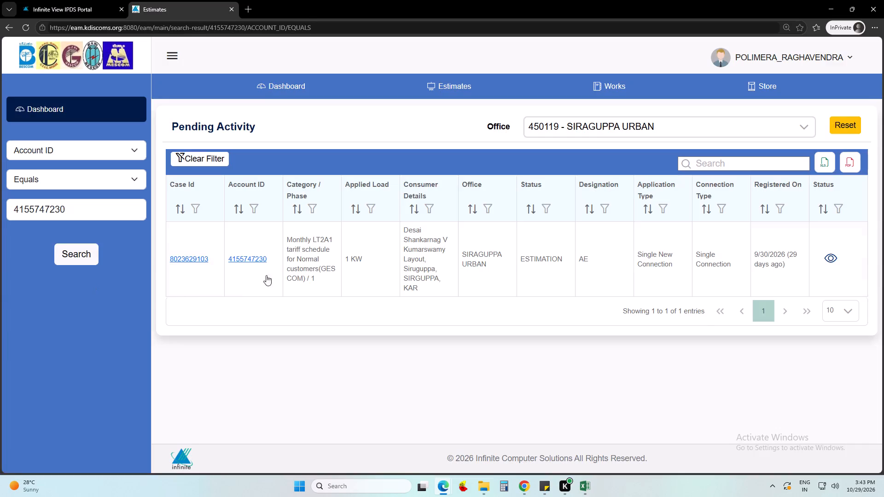
left_click(267, 260, "ctrl")
left_click(259, 259, "ctrl")
scroll(476, 292, "down", 2, "ctrl")
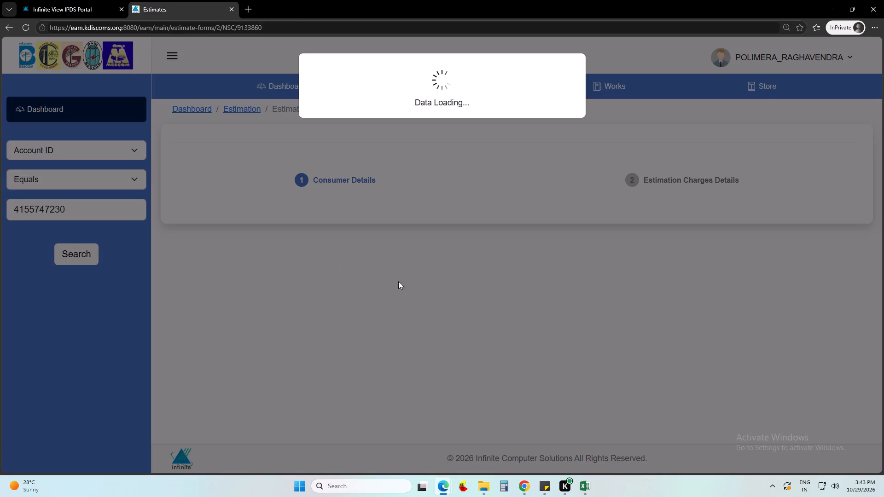
scroll(485, 311, "down", 3, "ctrl")
scroll(399, 333, "down", 8, "ctrl")
scroll(478, 396, "down", 5, "ctrl")
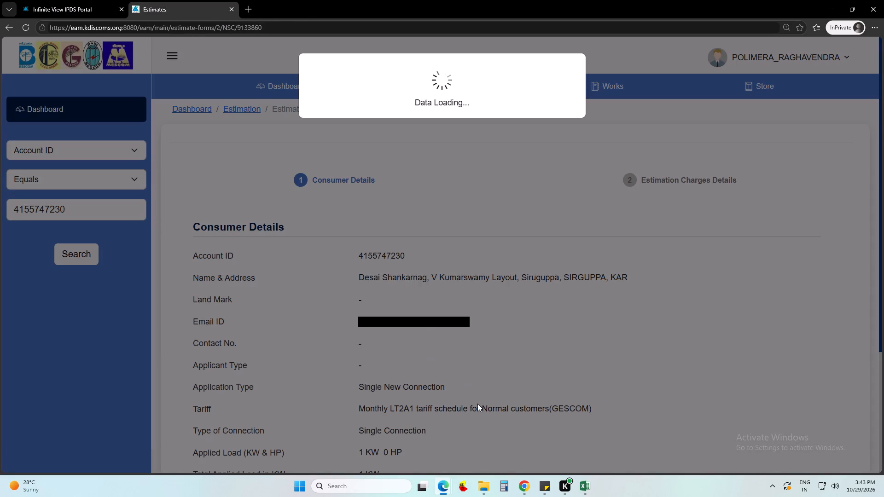
scroll(477, 404, "down", 3, "ctrl")
scroll(385, 386, "down", 5, "ctrl")
left_click(826, 383, "ctrl")
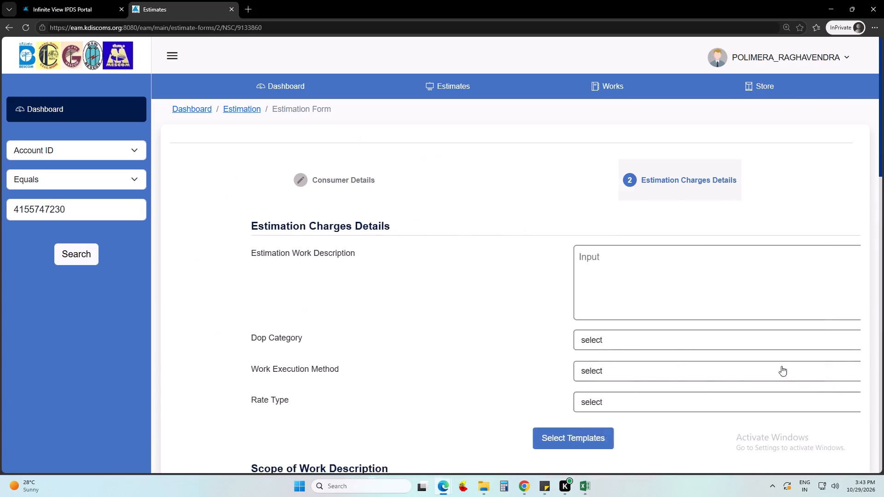
Copy "Single phase New Connection smart meter" from the sticky note into the Estimation Work Description.
left_click(651, 325, "ctrl")
left_click(564, 320, "ctrl")
left_click(538, 483, "ctrl")
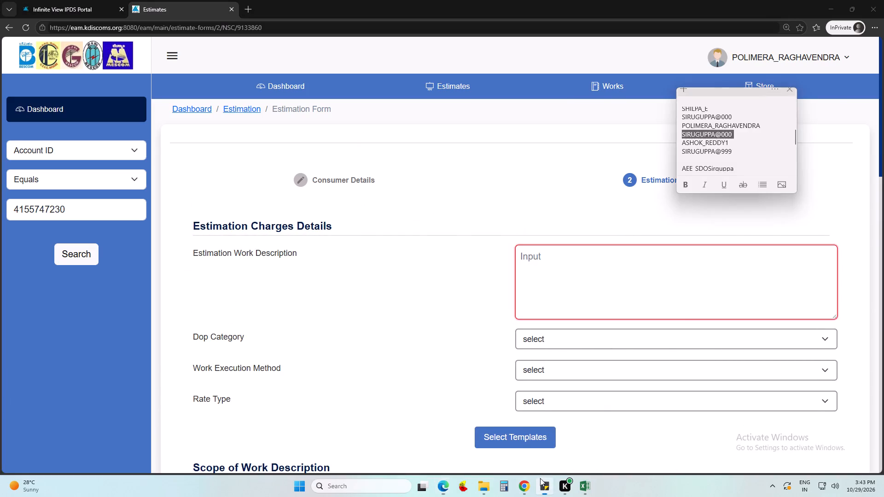
scroll(706, 151, "up", 3, "ctrl")
scroll(701, 148, "down", 1, "ctrl")
scroll(701, 148, "up", 5, "ctrl")
scroll(696, 156, "down", 6, "ctrl")
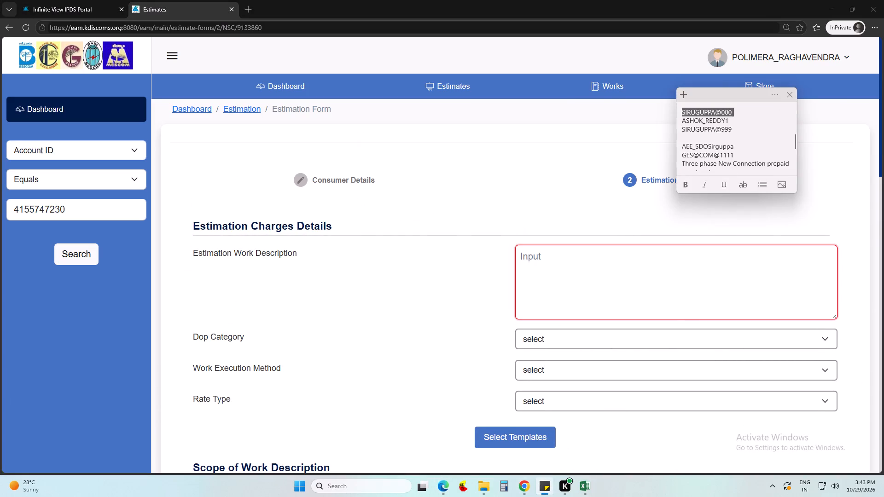
double_click(680, 159, "ctrl")
key("ctrl+c")
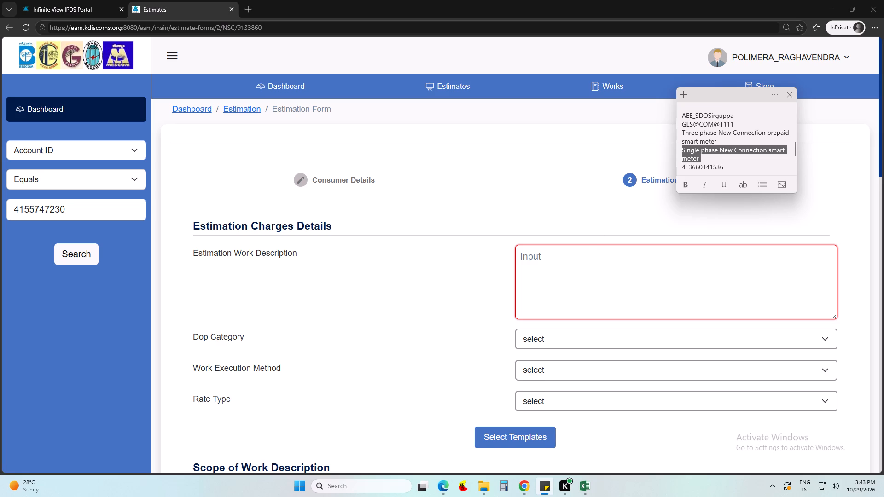
left_click(545, 272, "ctrl")
key("ctrl+v")
left_click(476, 273)
Set the Dop Category to Service Connection Works and the Work Execution Method to Self Execution.
left_click(545, 342)
double_click(547, 366)
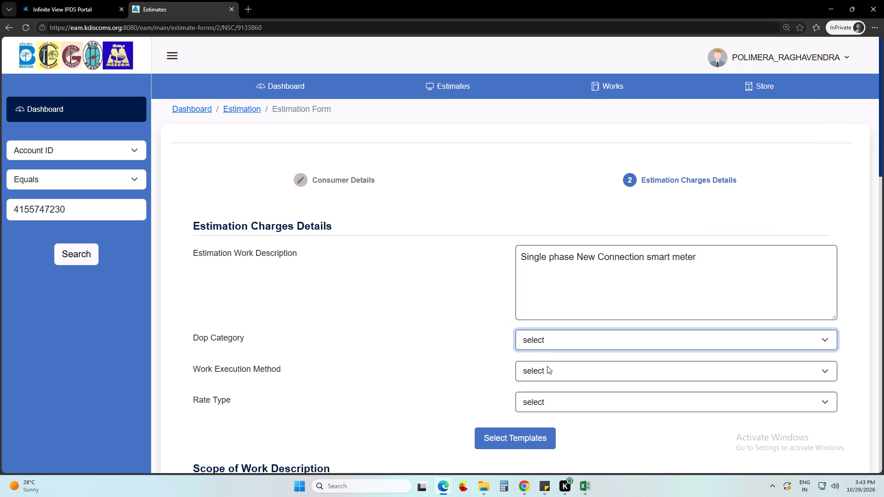
left_click(568, 410)
left_click(465, 384)
Add a scope of work with estimate type Regular, work type LT, Part A and description Service Main.
scroll(387, 261, "down", 2)
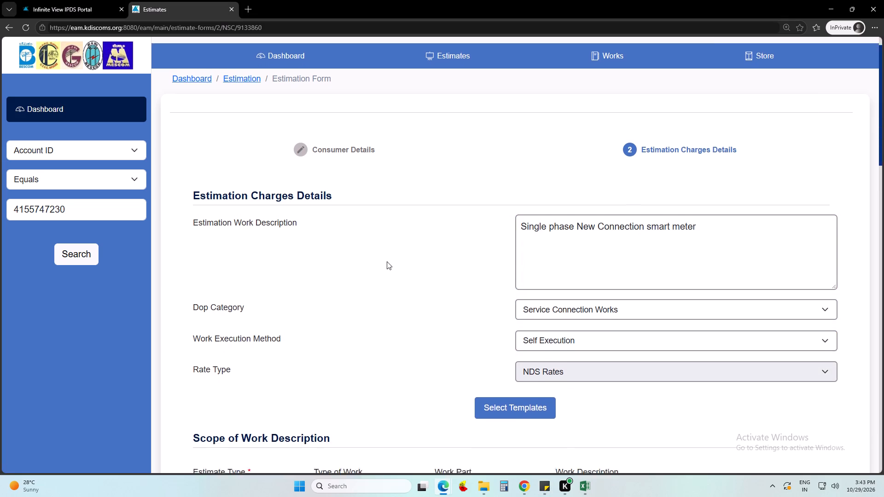
left_click(387, 261)
scroll(387, 265, "down", 2)
left_click(255, 337)
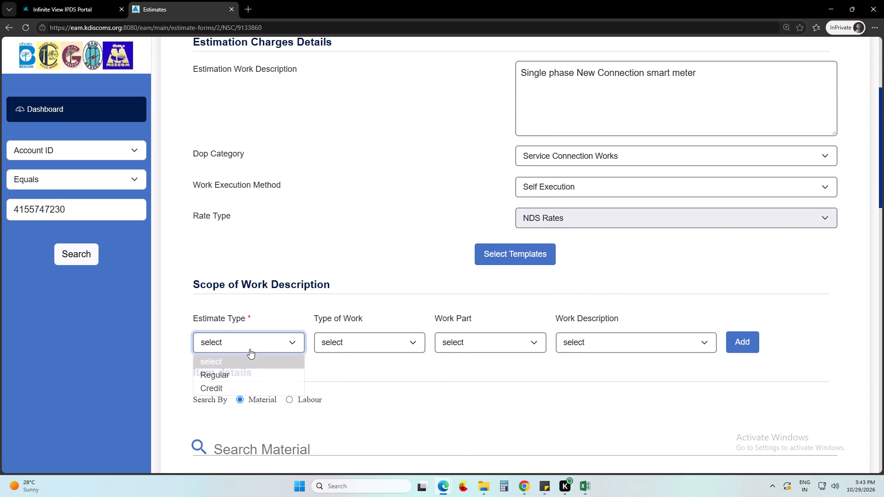
left_click(236, 372)
left_click(319, 342)
left_click(337, 367)
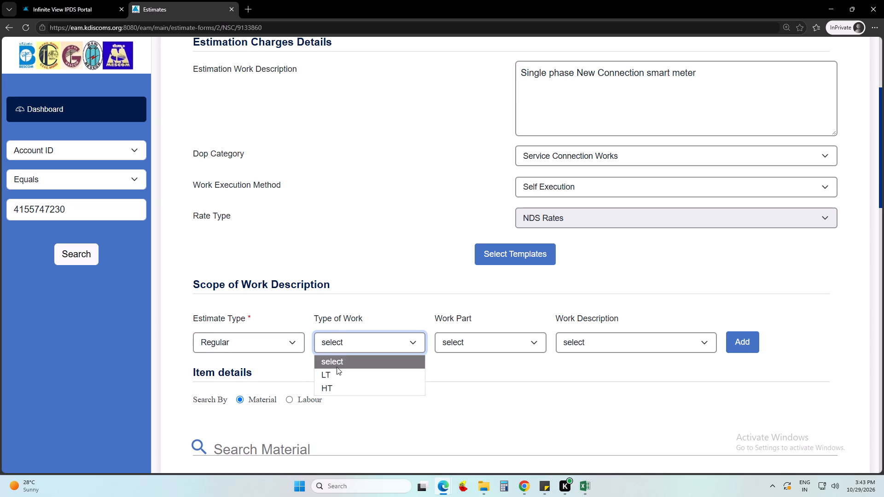
left_click(337, 371)
left_click(463, 351)
left_click(479, 381)
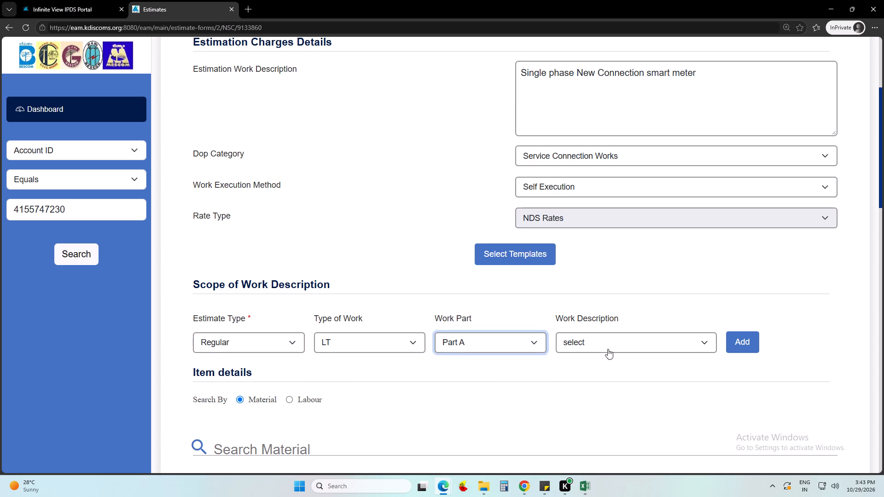
left_click(605, 346)
left_click(575, 381)
left_click(626, 396)
left_click(750, 338)
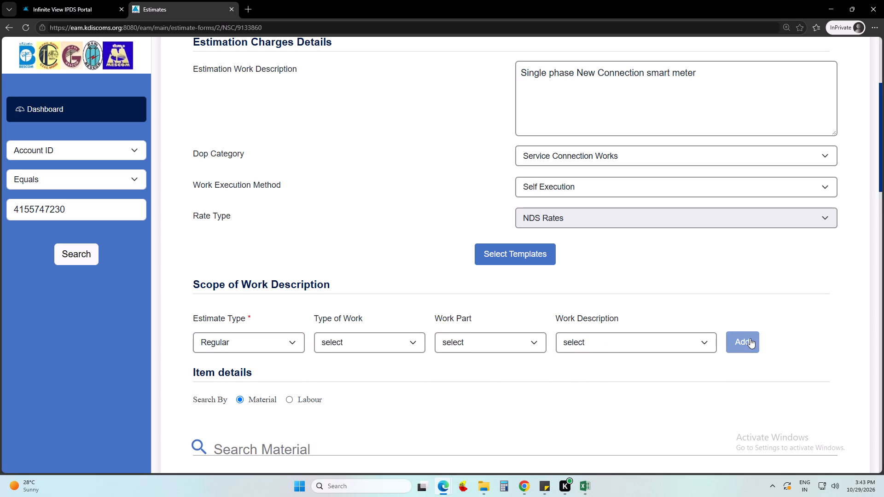
Add material NDS-357548, the LT AC Single Phase 2 Wire Smart Energy Meter, to the regular estimate with quantity 1.
scroll(667, 345, "down", 4)
left_click(334, 258)
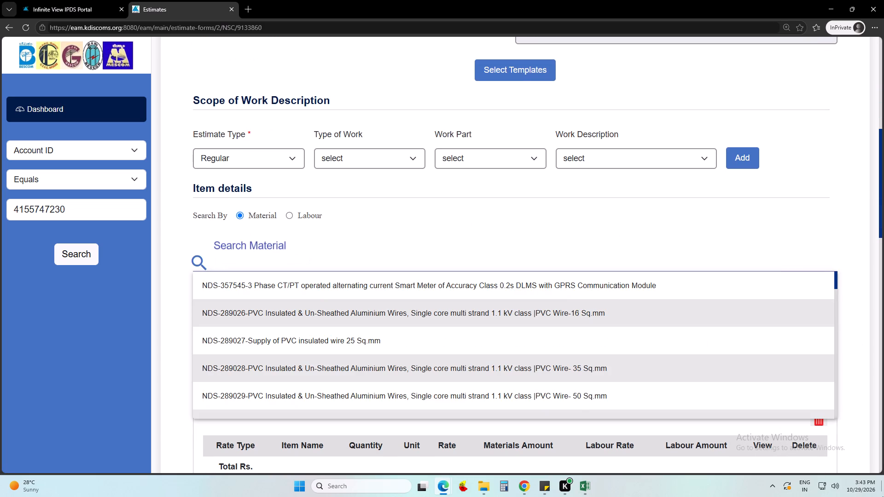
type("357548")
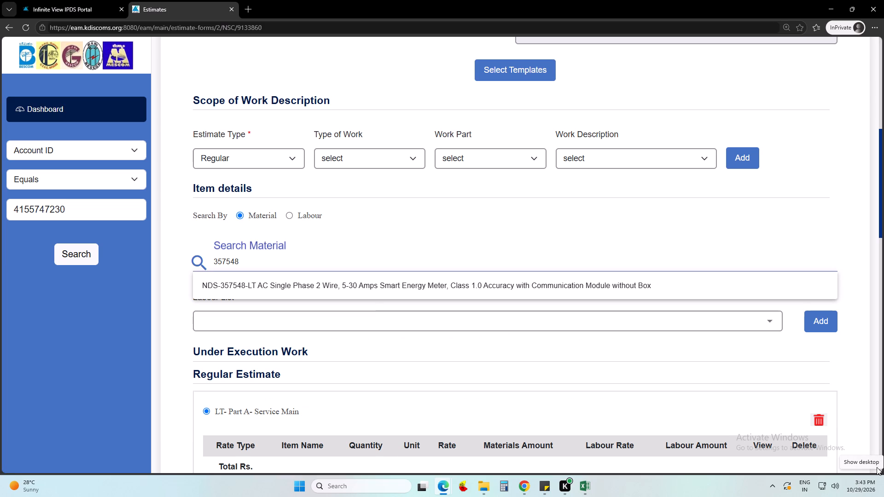
left_click(368, 287)
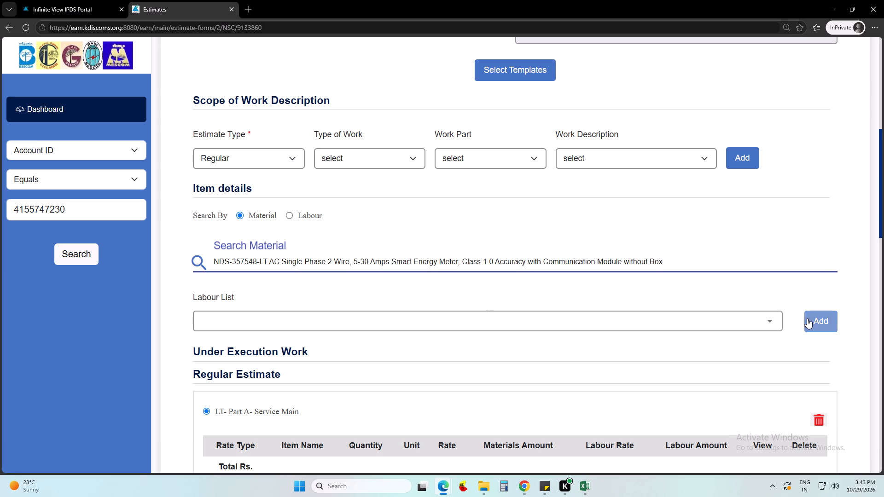
left_click(807, 318)
scroll(646, 340, "down", 3)
left_click(428, 339)
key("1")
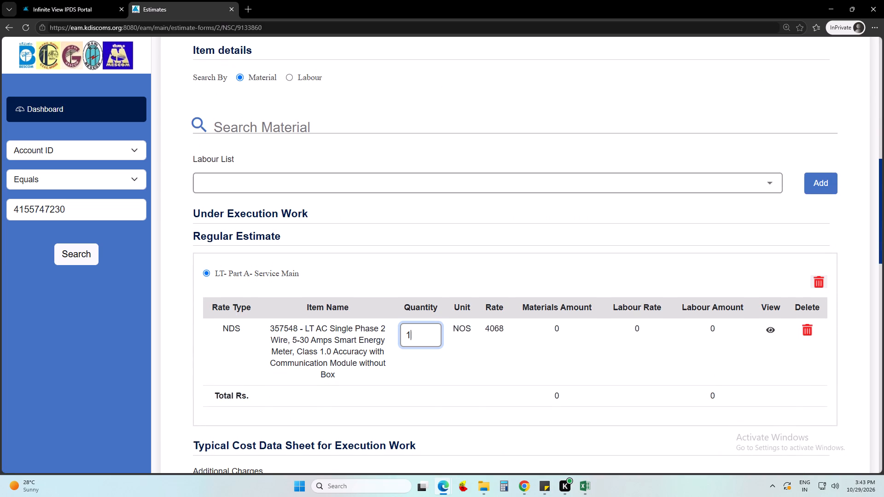
left_click(521, 352)
Choose Kalyana Karnataka as the area specific loading charge in the cost data sheet.
scroll(484, 317, "down", 7)
left_click(328, 306)
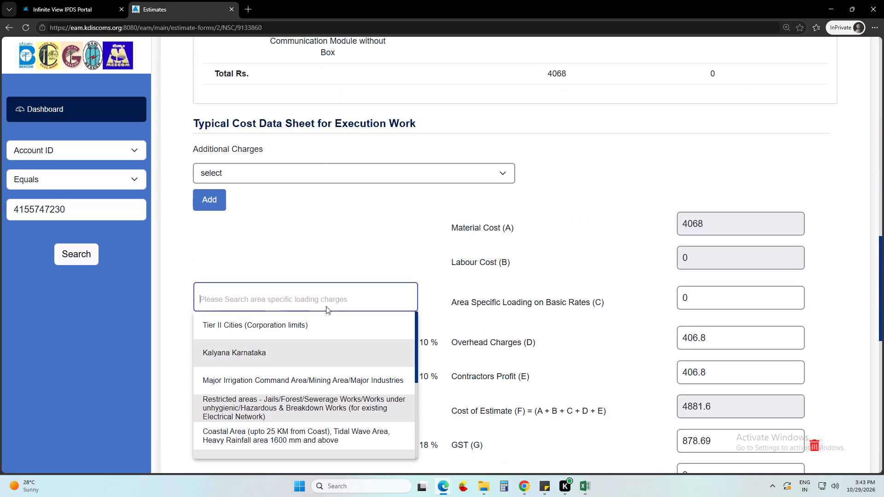
double_click(291, 353)
Enter "ok" as both the Report and the Estimate Remark in the Estimated Details.
scroll(511, 269, "down", 7)
left_click(601, 348)
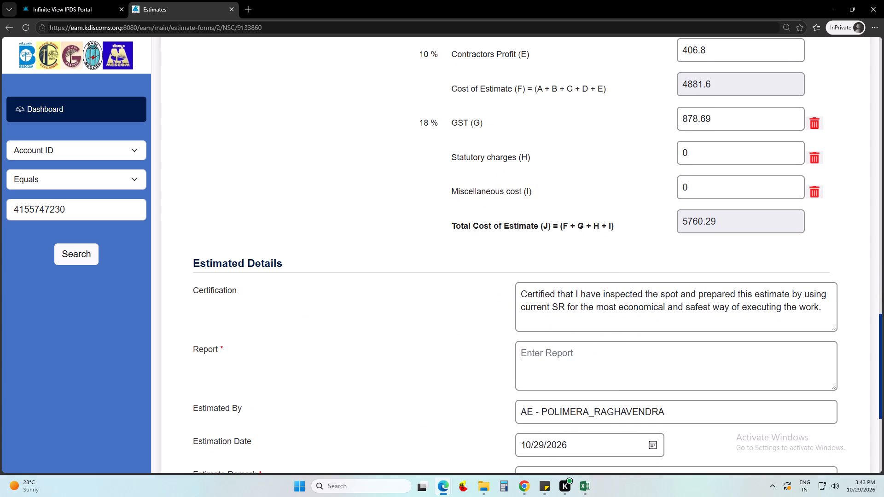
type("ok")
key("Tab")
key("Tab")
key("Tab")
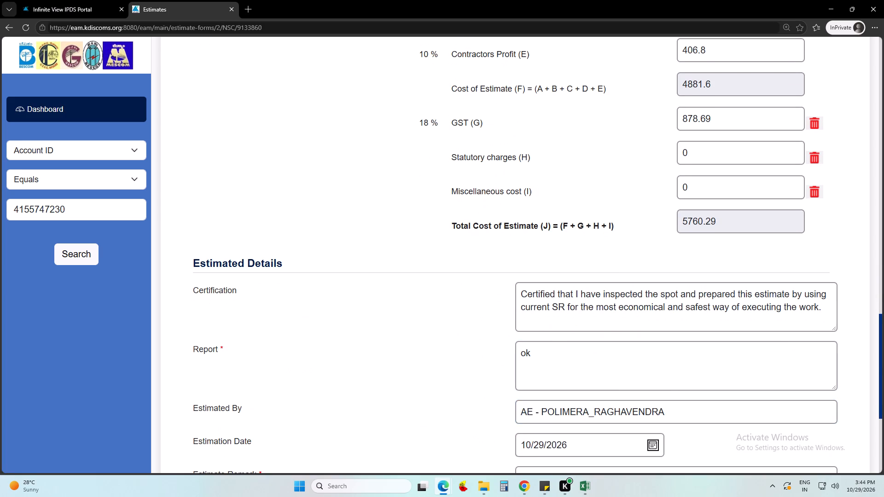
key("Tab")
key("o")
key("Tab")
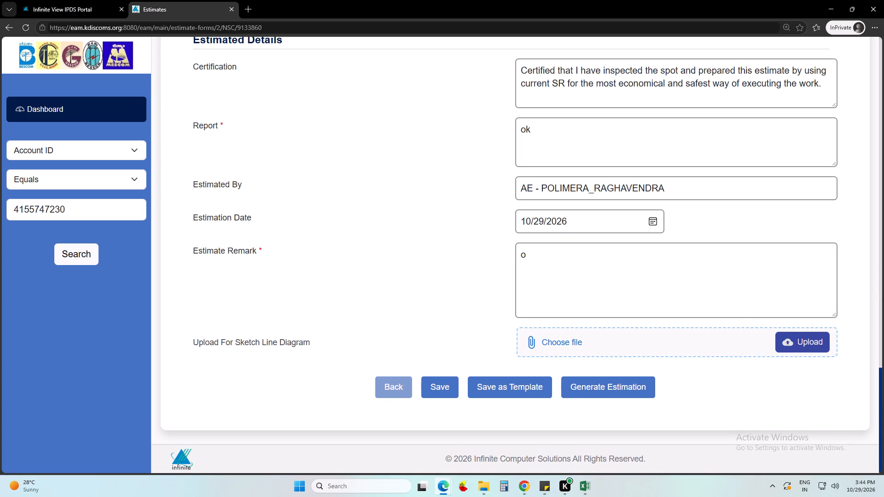
left_click(516, 256)
left_click(534, 271)
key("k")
Generate the estimation and acknowledge the confirmation to continue to the Power Sanction Approval Form.
key("Tab")
key("Tab")
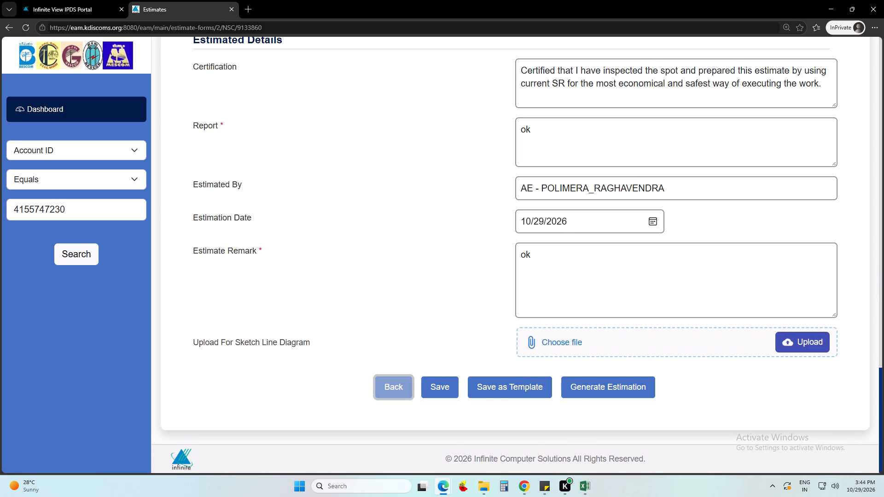
key("Tab")
key("Tab")
key("Tab")
key("Return")
key("Return")
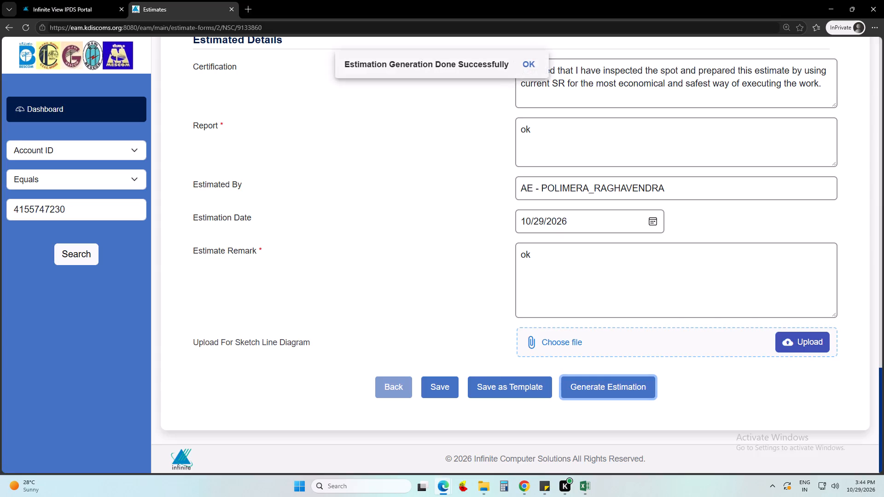
scroll(535, 271, "down", 1)
scroll(535, 271, "up", 2)
left_click(534, 66)
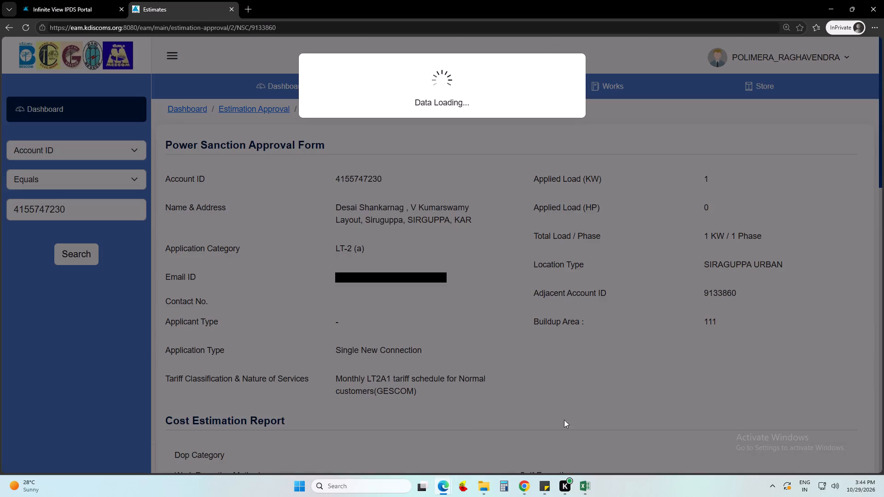
Forward the power sanction to AEE - ASSISTANT EXECUTIVE ENGINEER with the remark "ok" and confirm the forwarding.
scroll(572, 393, "down", 11)
scroll(447, 369, "down", 19)
left_click(494, 390)
scroll(563, 376, "down", 6)
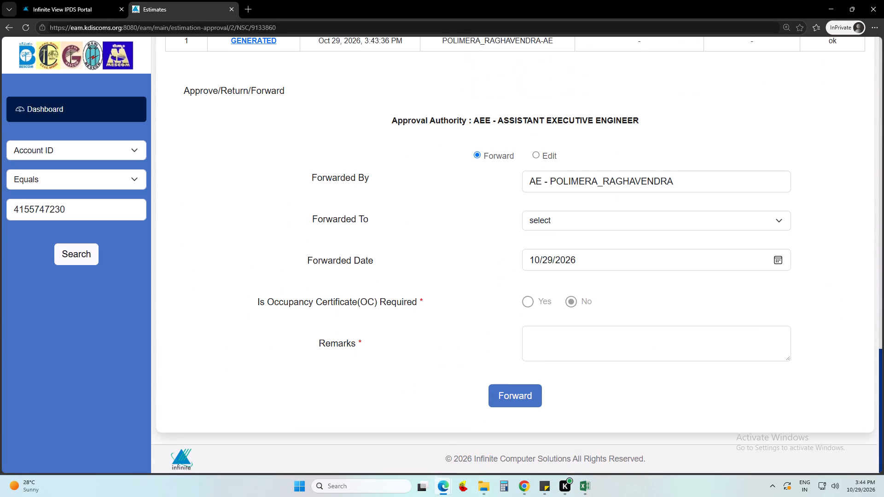
left_click(577, 214)
left_click(568, 247)
left_click(570, 342)
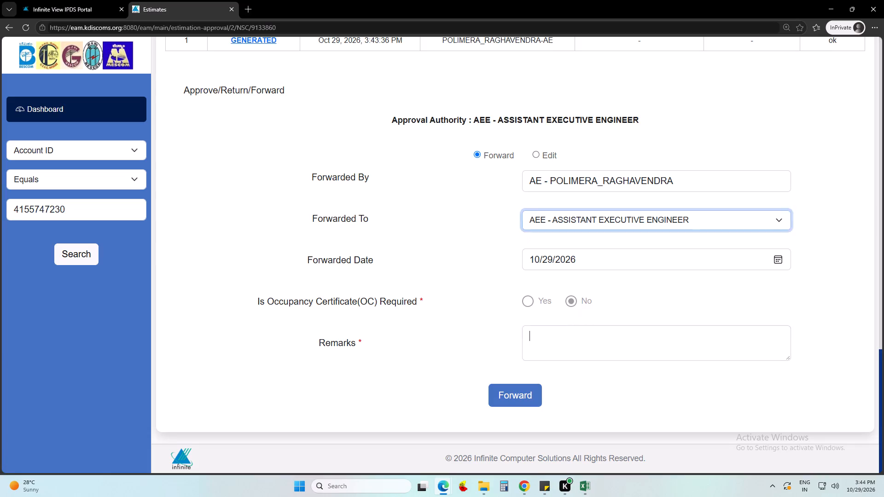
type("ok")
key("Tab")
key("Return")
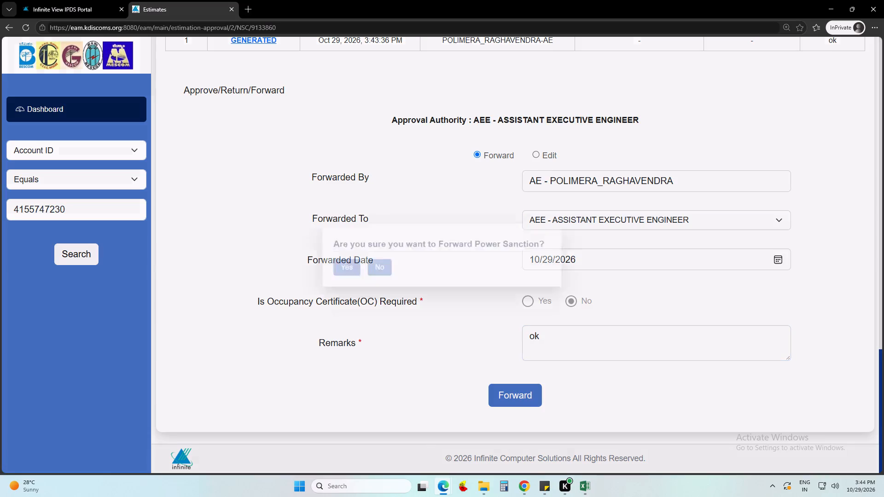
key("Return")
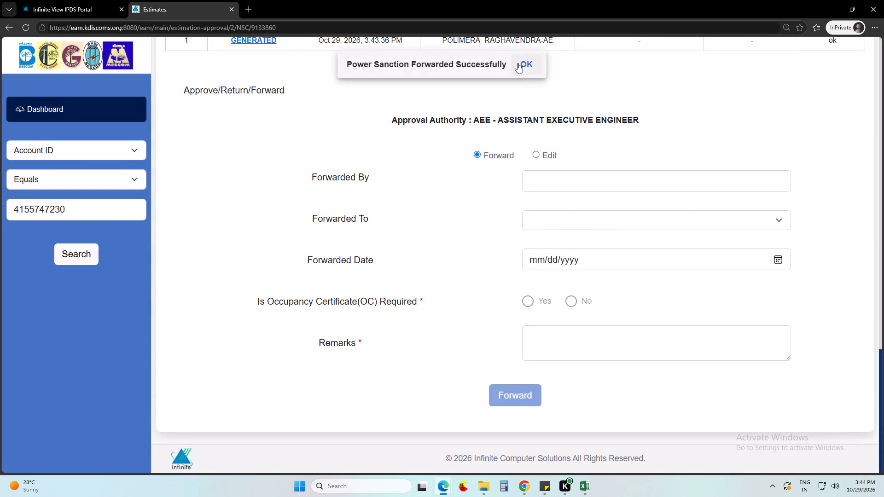
left_click(523, 72)
Copy the account ID, switch to the AEE's Estimates session in Chrome and search for the same account there.
double_click(89, 216)
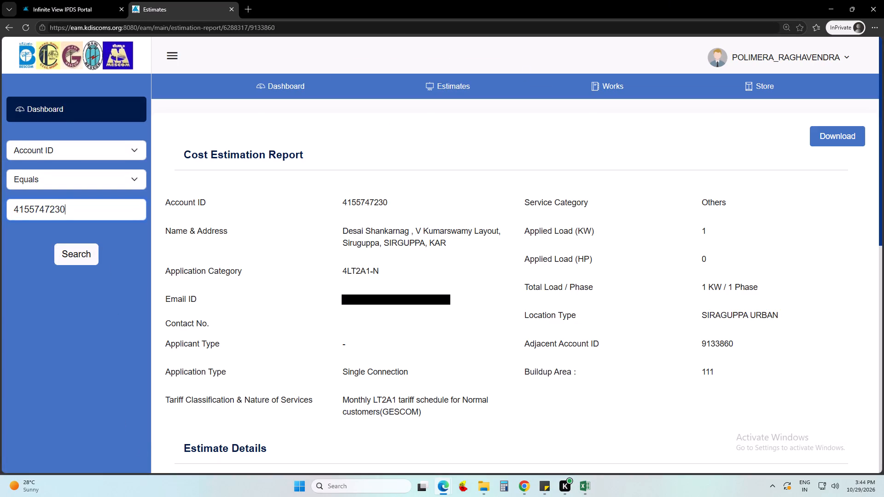
key("ctrl+c")
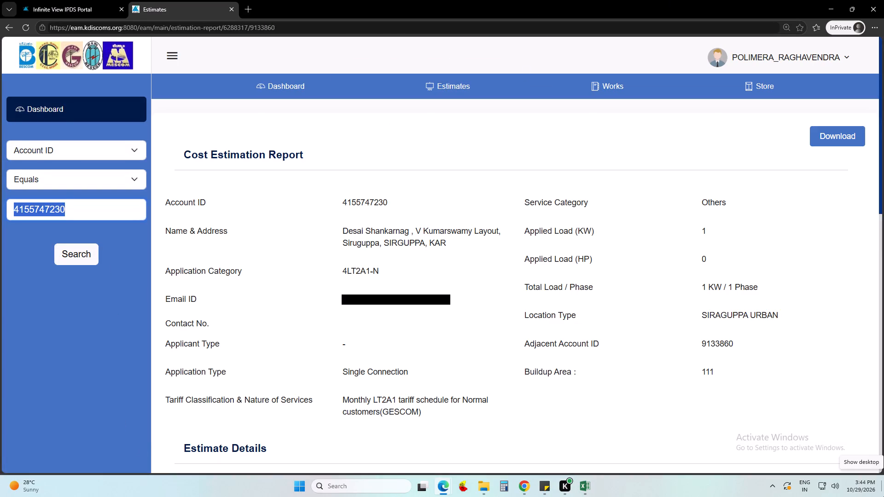
left_click(528, 488)
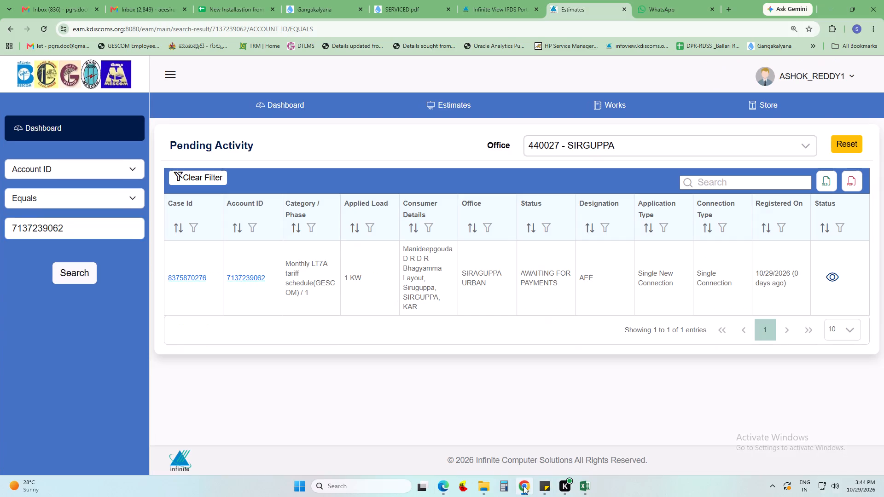
double_click(108, 232)
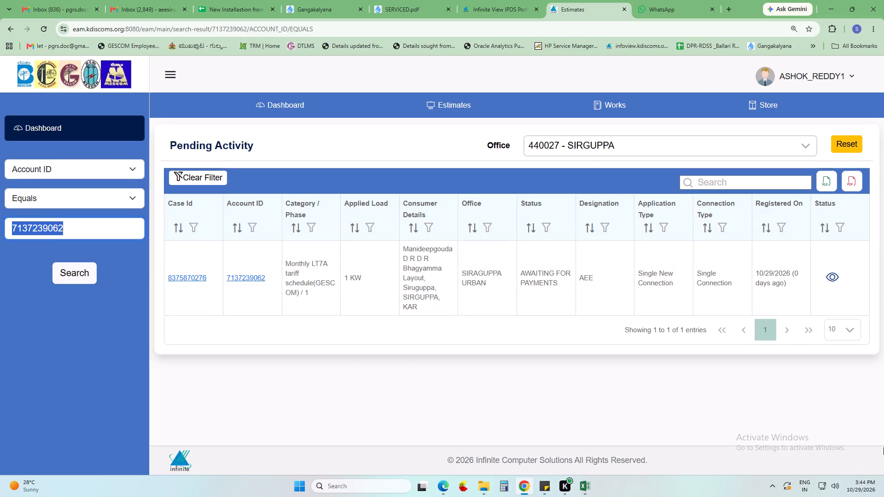
key("ctrl+v")
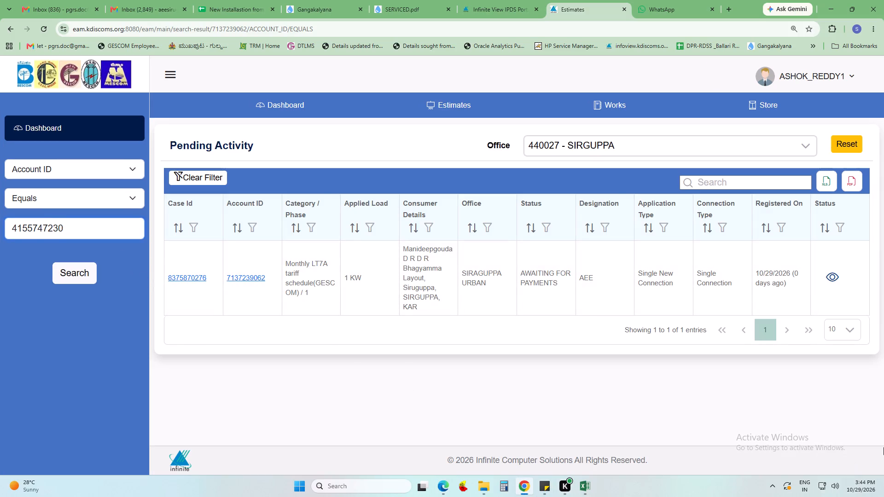
left_click(88, 266)
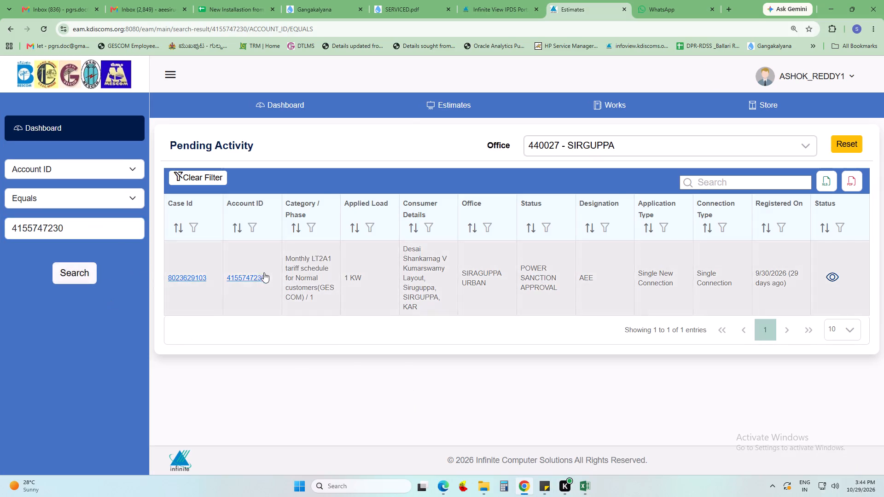
left_click(255, 277)
scroll(356, 237, "down", 3)
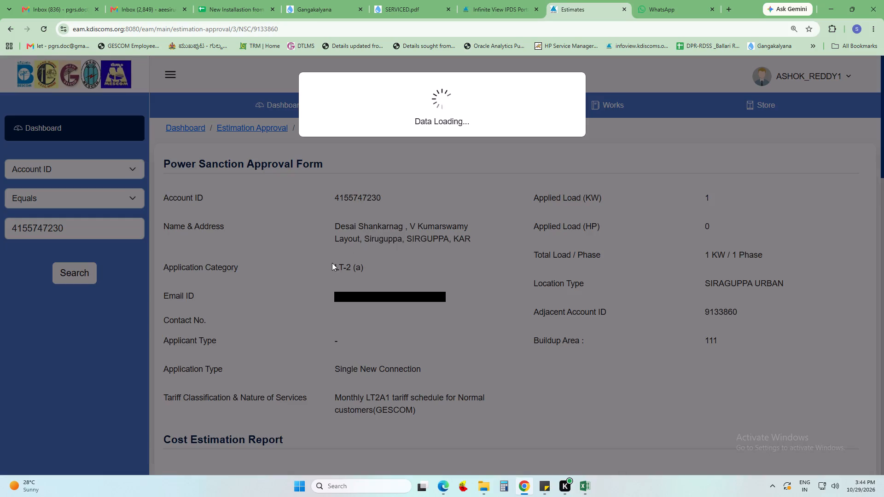
scroll(332, 263, "down", 19)
scroll(466, 312, "down", 6)
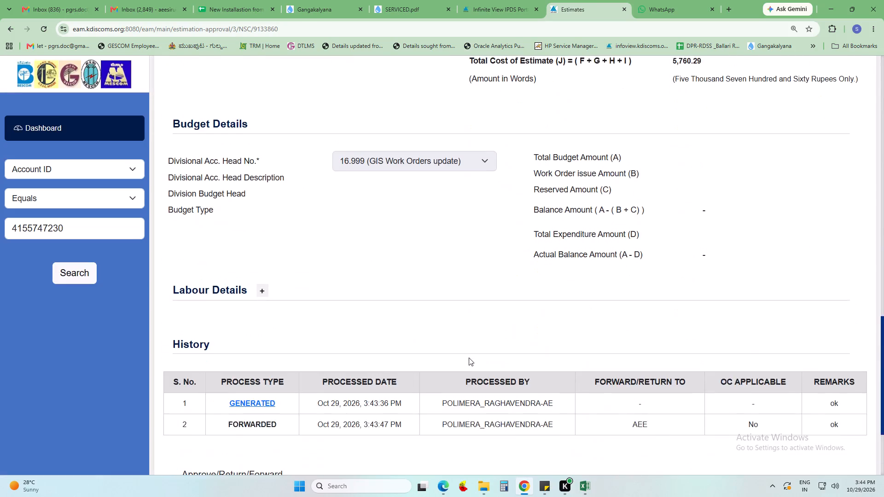
scroll(457, 369, "down", 6)
left_click(439, 399)
scroll(665, 313, "down", 7)
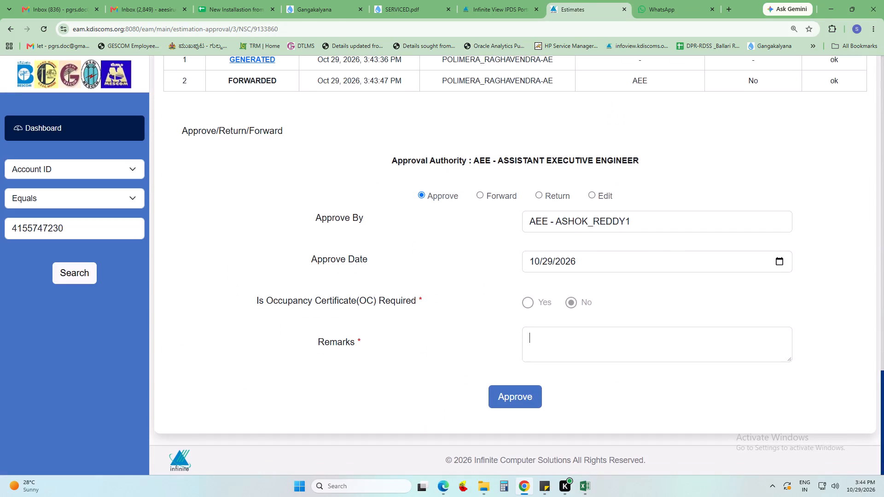
left_click(592, 334)
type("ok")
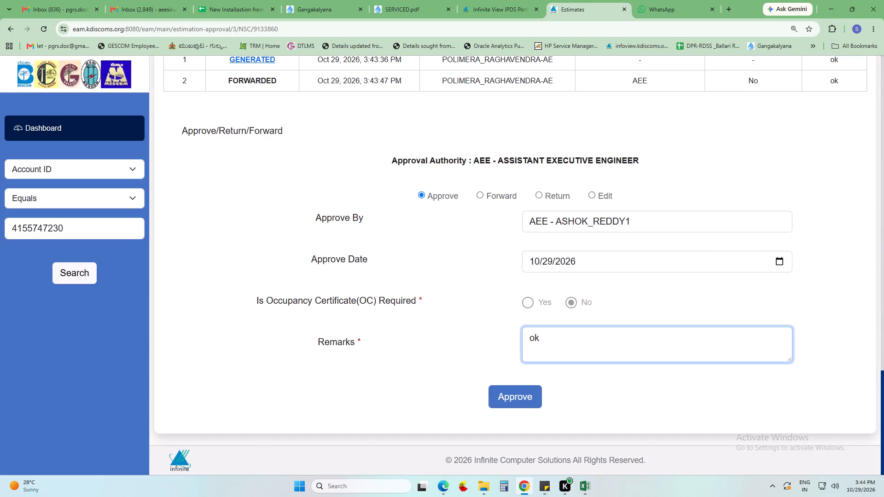
left_click(459, 335)
Approve the power sanction as AEE, confirm the approval and acknowledge its completion.
left_click(501, 386)
left_click(317, 289)
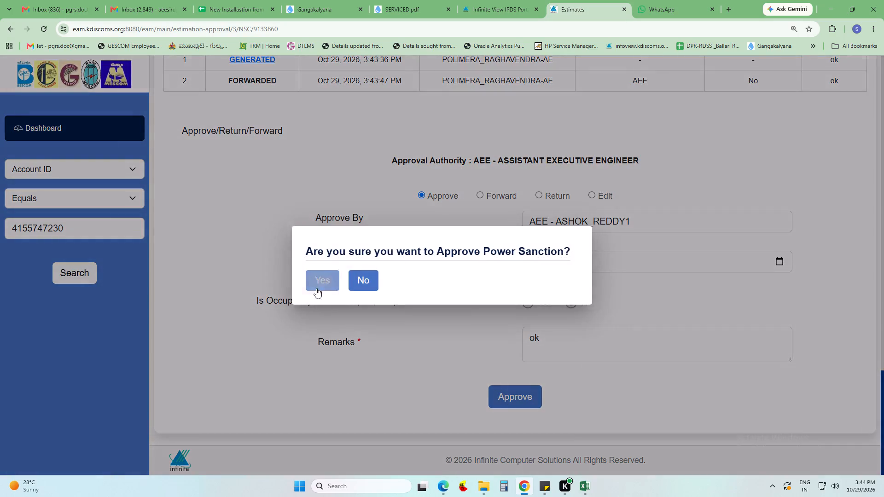
scroll(554, 117, "up", 9)
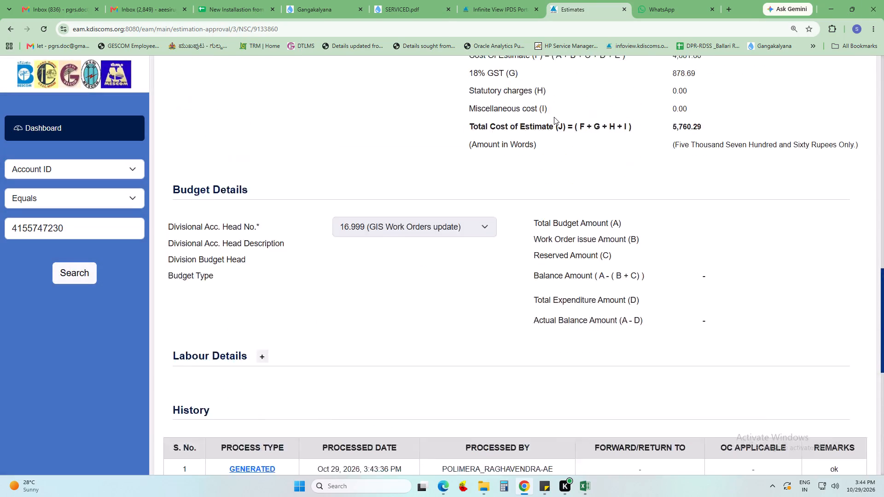
scroll(554, 117, "up", 20)
scroll(554, 117, "up", 2)
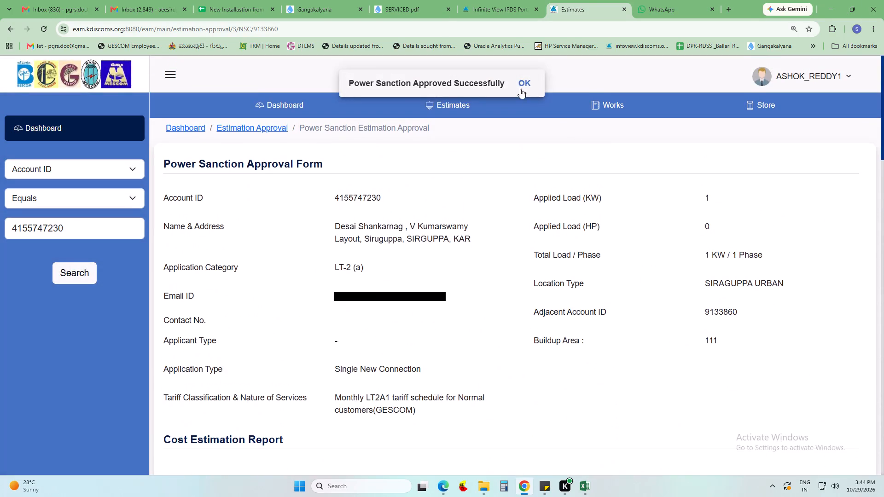
left_click(519, 84)
Switch to the applicant's new connection case in Oracle Utilities Customer Care and Billing in Edge and start the Smart Meter Postpaid Connection action.
left_click(438, 481)
left_click(418, 458)
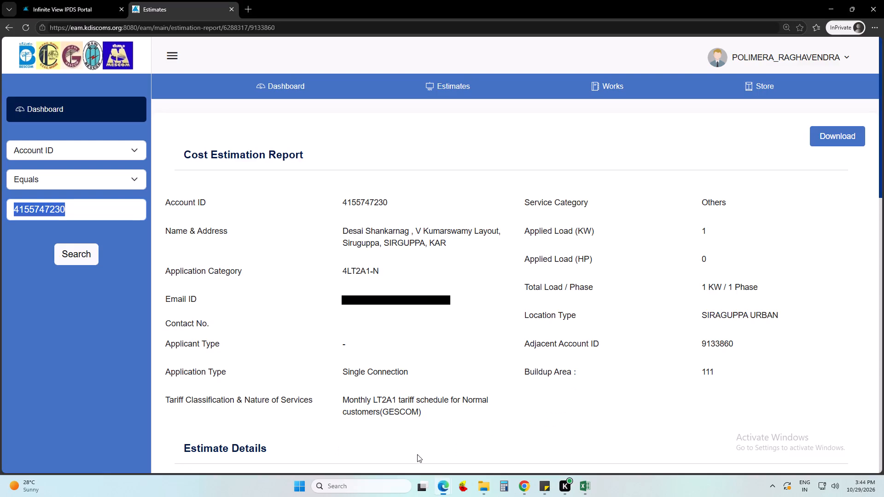
left_click(444, 481)
left_click(369, 432)
left_click(582, 223)
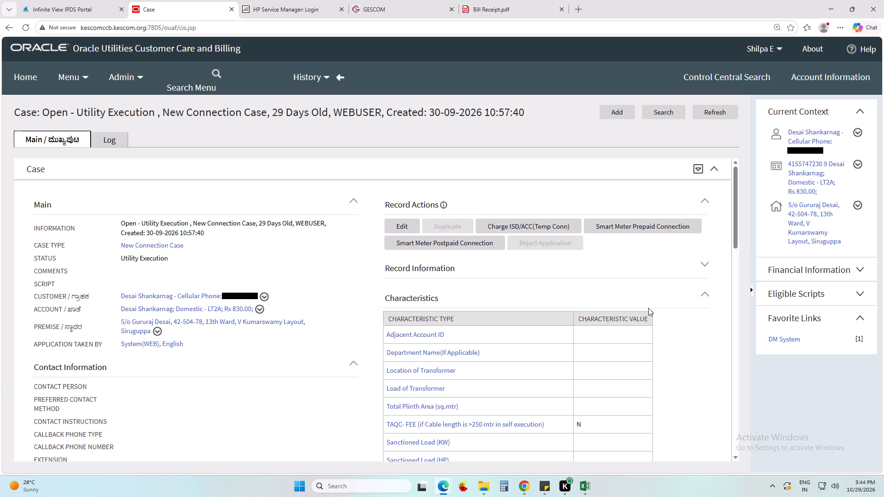
double_click(486, 244)
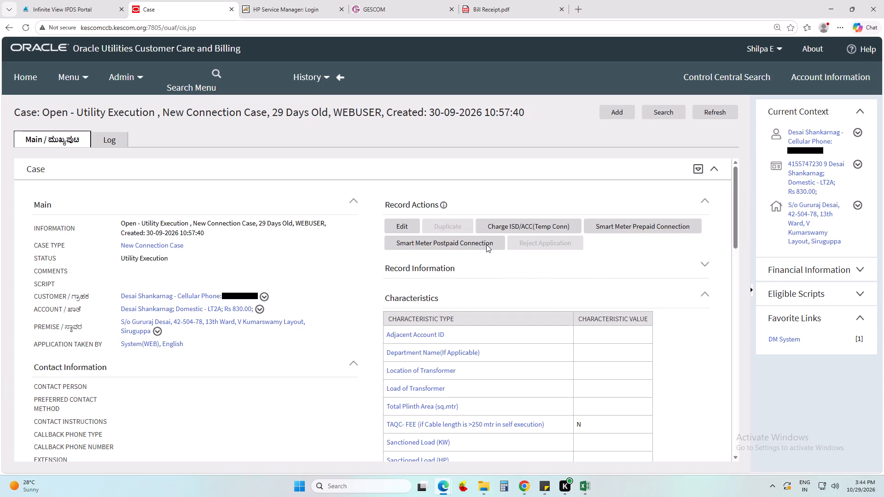
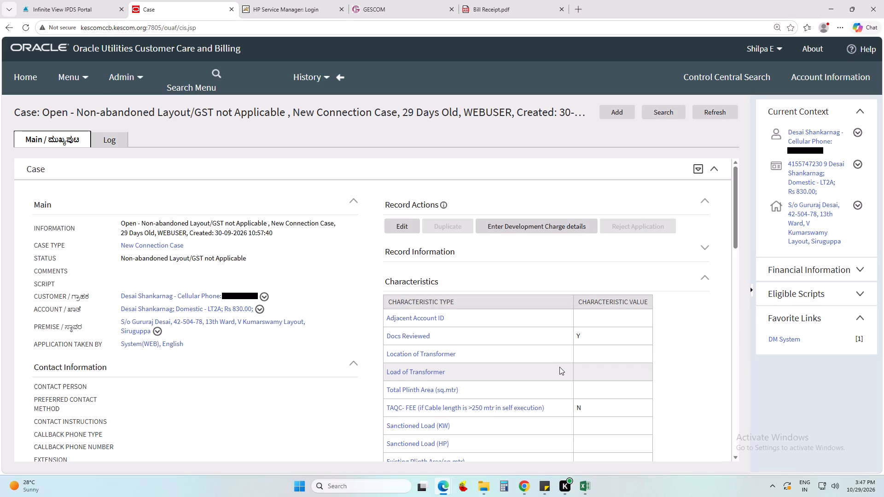
Save the case's development charge details with Development Charges 650, Additional Development Charges 6500 and 0 for both remaining charges, and advance the case.
left_click(535, 227)
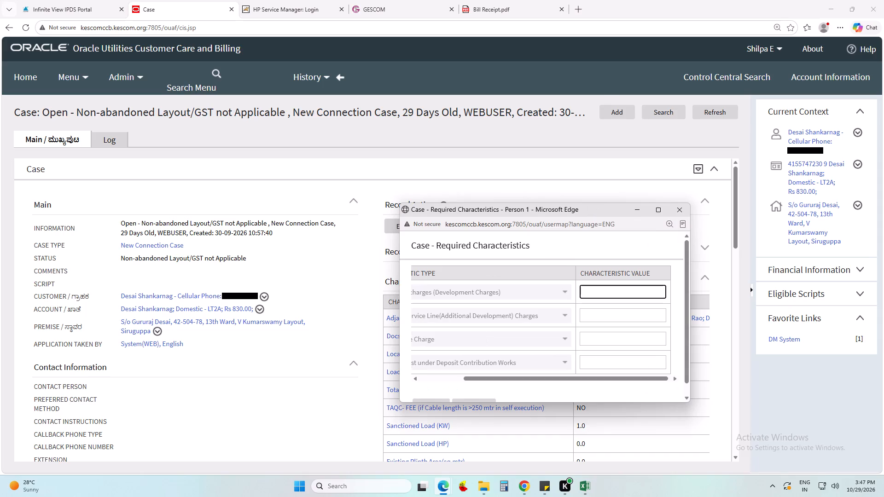
type("650")
key("Tab")
type("6500")
key("Tab")
key("0")
key("Tab")
key("0")
key("Tab")
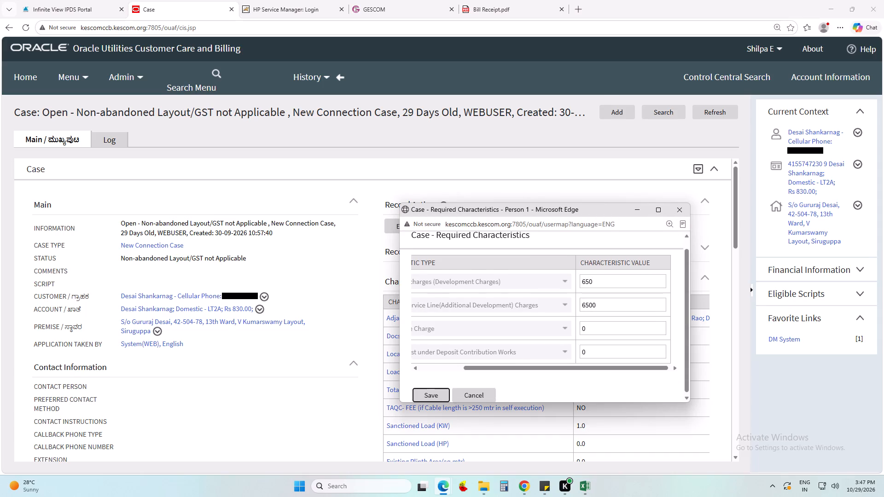
key("Return")
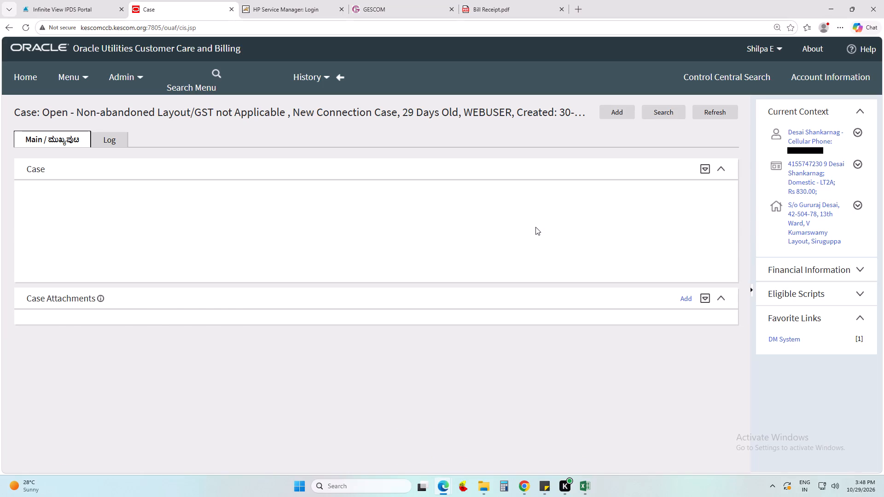
left_click(535, 227)
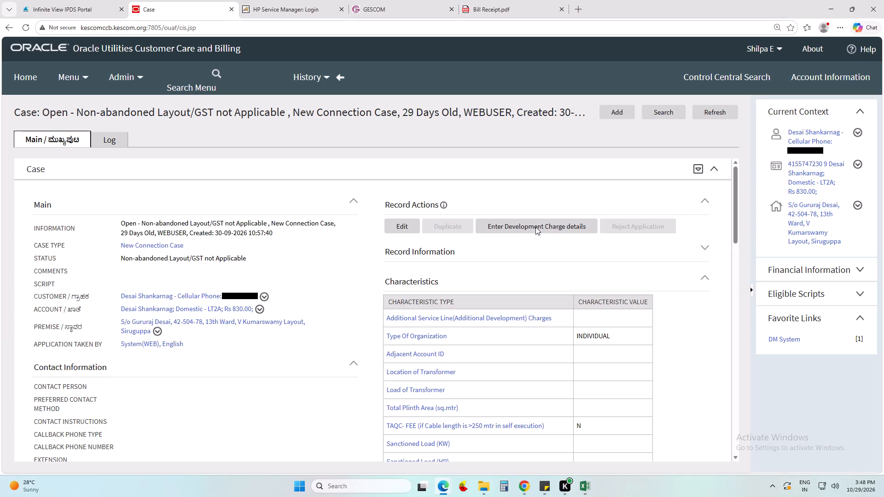
Generate the power sanction letter for the new connection case.
scroll(527, 255, "down", 2)
scroll(527, 255, "up", 1)
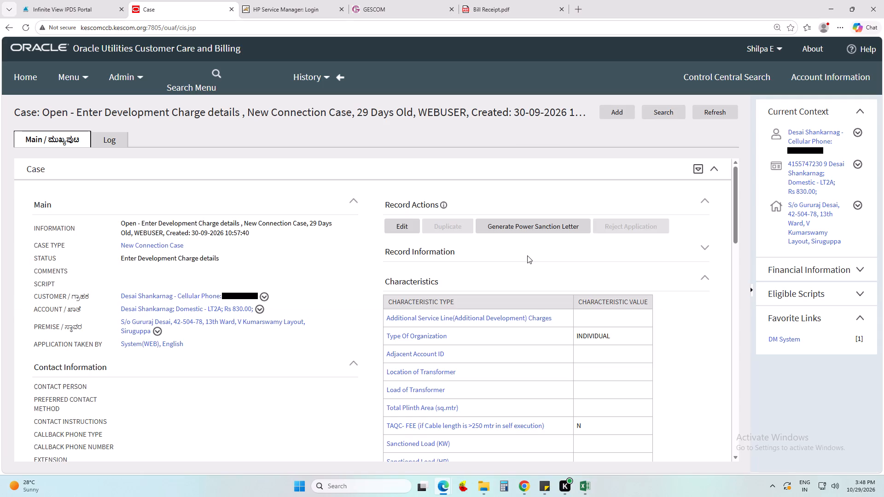
left_click(543, 229)
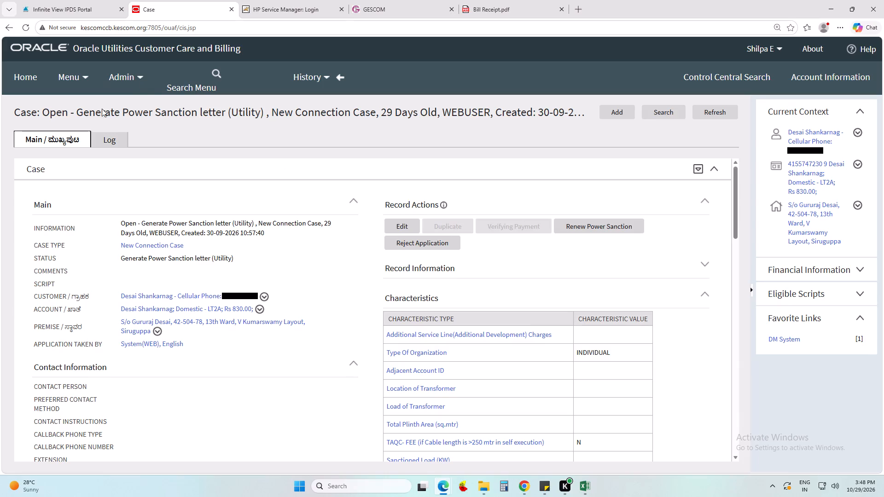
Open the power sanction letter contact from the case log, display the letter and minimise its window.
double_click(118, 137)
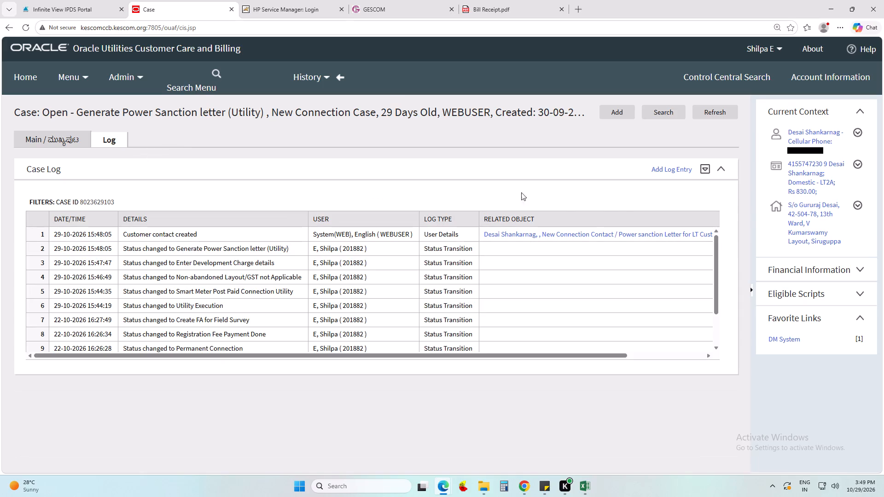
left_click(615, 235)
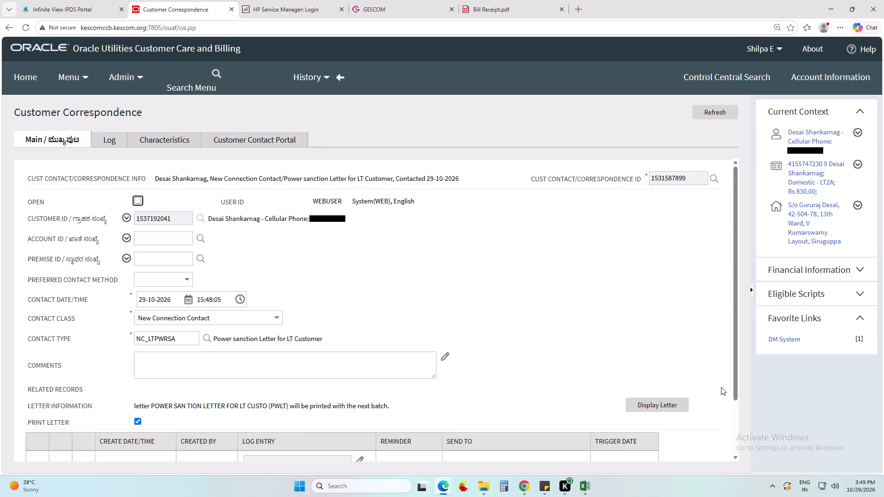
scroll(678, 387, "up", 5)
scroll(634, 375, "down", 4)
scroll(634, 375, "up", 2)
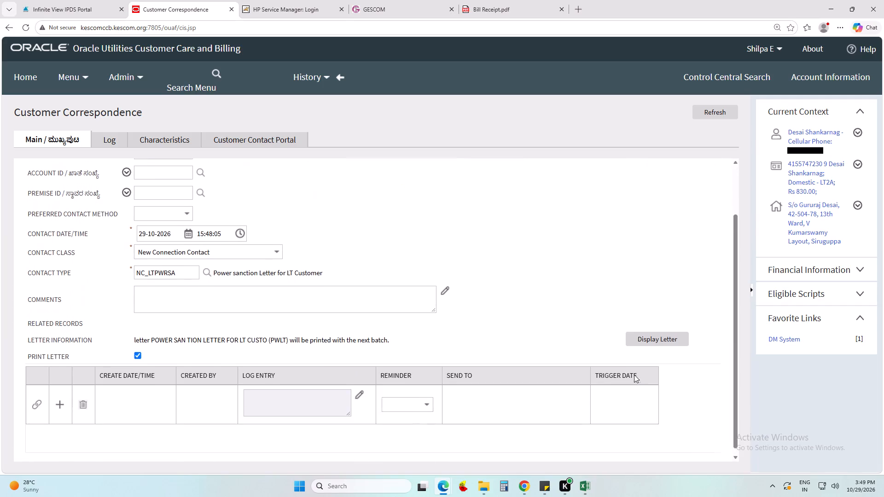
scroll(634, 375, "up", 1)
left_click(668, 405)
scroll(421, 342, "down", 4)
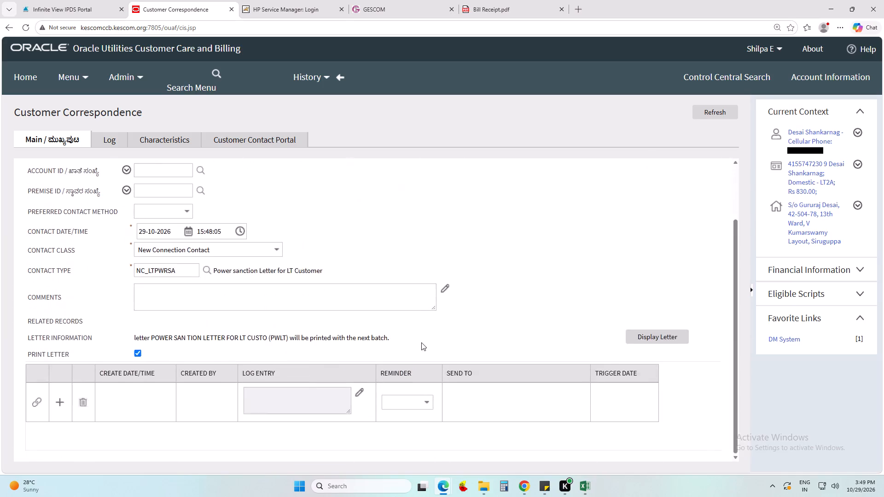
scroll(421, 342, "up", 4)
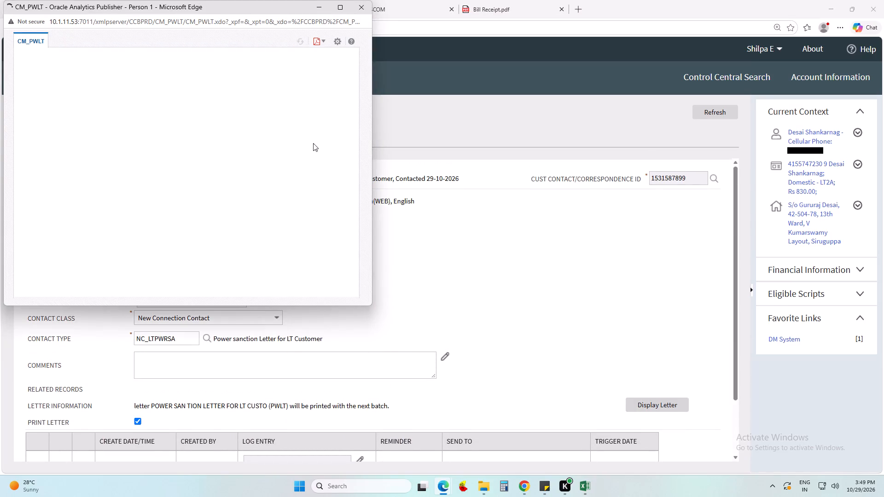
left_click(319, 3)
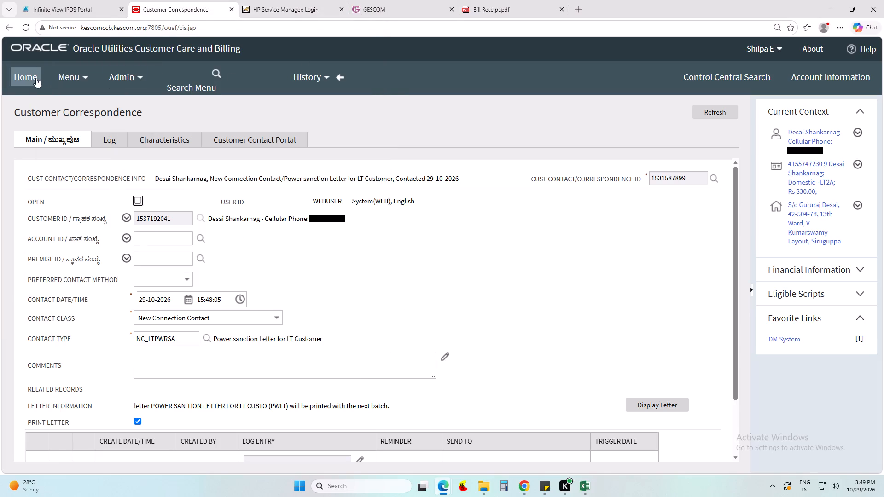